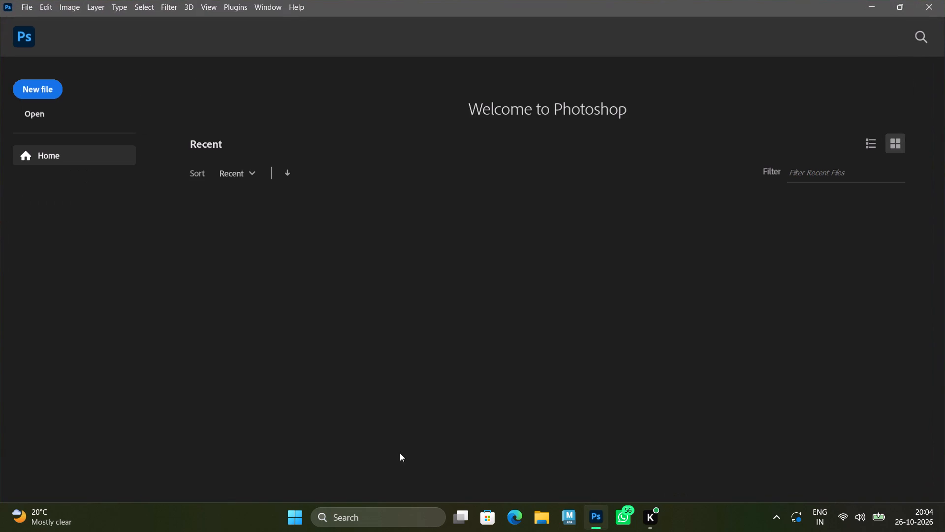
Open the recent document water dark.psd.
{"action": "left_click", "coordinate": [292, 288]}
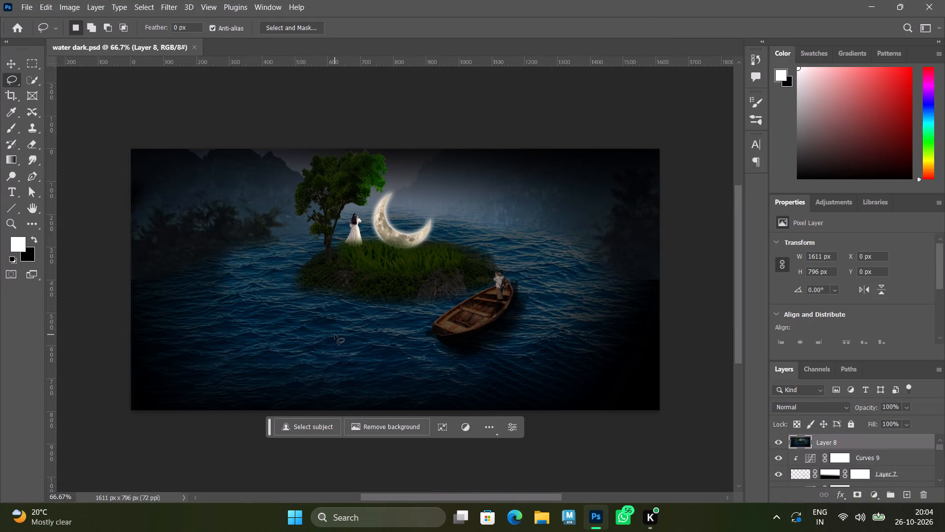
With Layer 8 selected, extend the canvas upward with the Crop tool to a height of about 865 px.
{"action": "left_click", "coordinate": [842, 438]}
{"action": "left_click", "coordinate": [11, 98]}
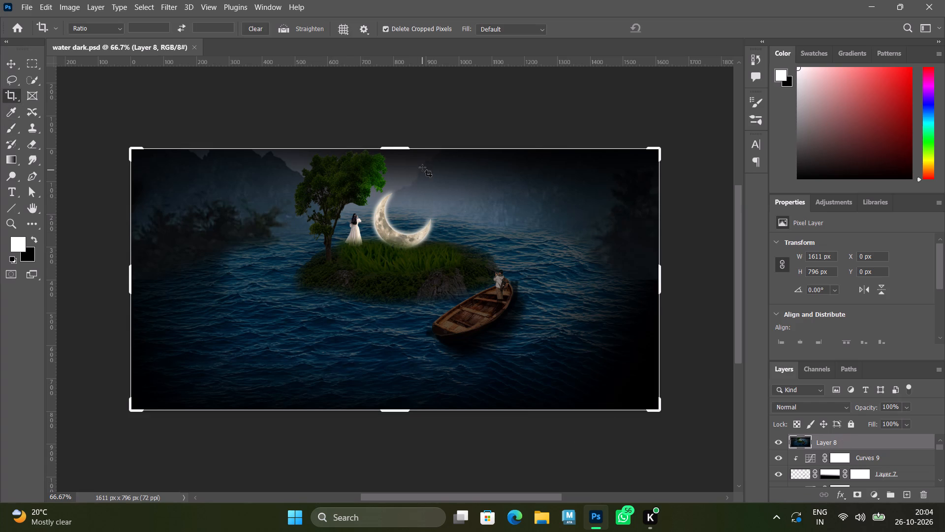
{"action": "left_click_drag", "start_coordinate": [400, 149], "coordinate": [399, 141]}
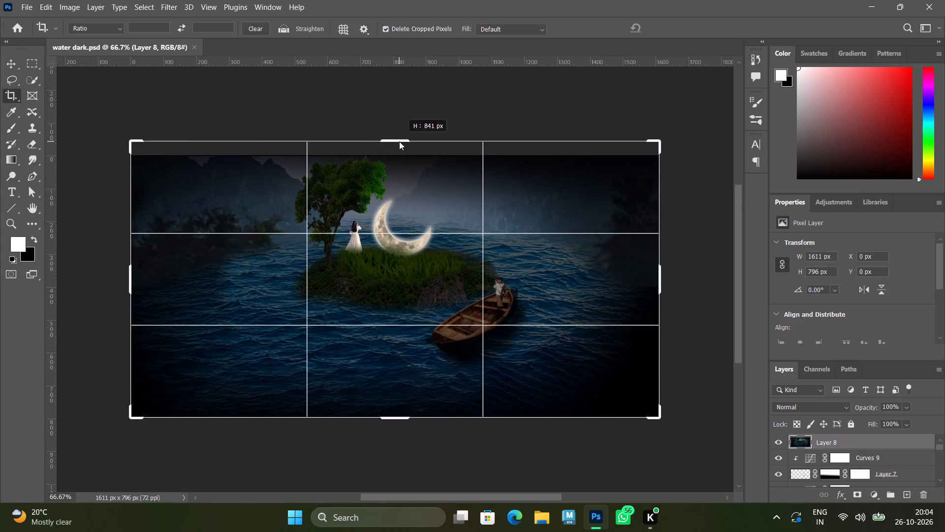
{"action": "left_click_drag", "start_coordinate": [399, 141], "coordinate": [397, 137]}
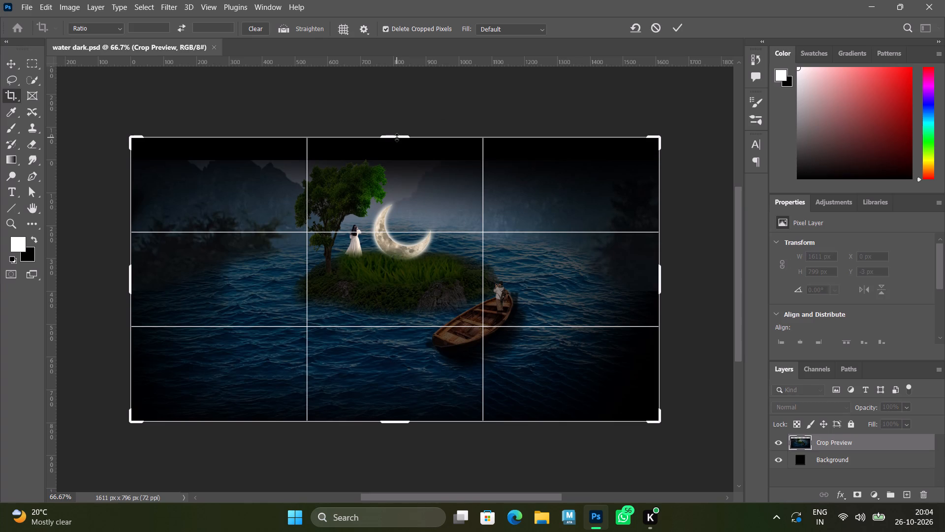
Marquee-select the empty strip along the canvas's upper edge, about 1611 × 70 px, and fill it with matching sky content on Layer 8.
{"action": "left_click", "coordinate": [38, 64]}
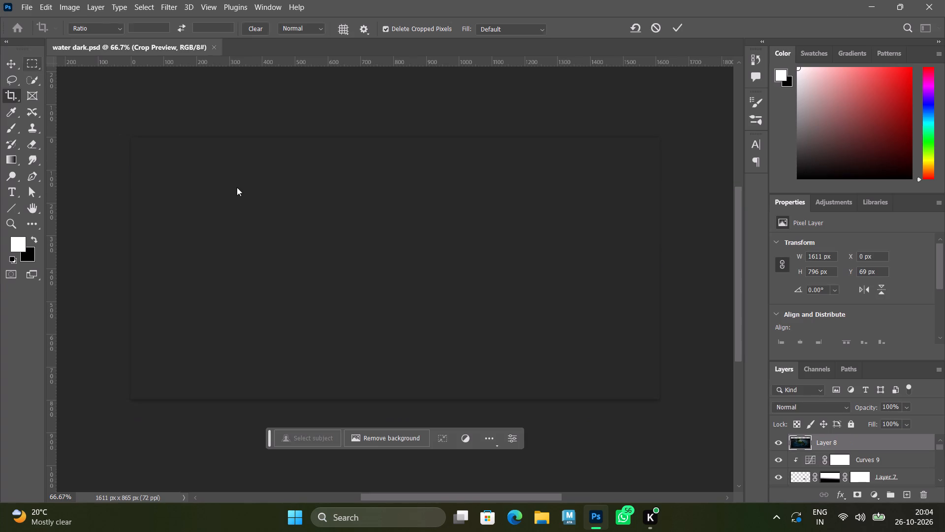
{"action": "left_click_drag", "start_coordinate": [129, 136], "coordinate": [267, 162]}
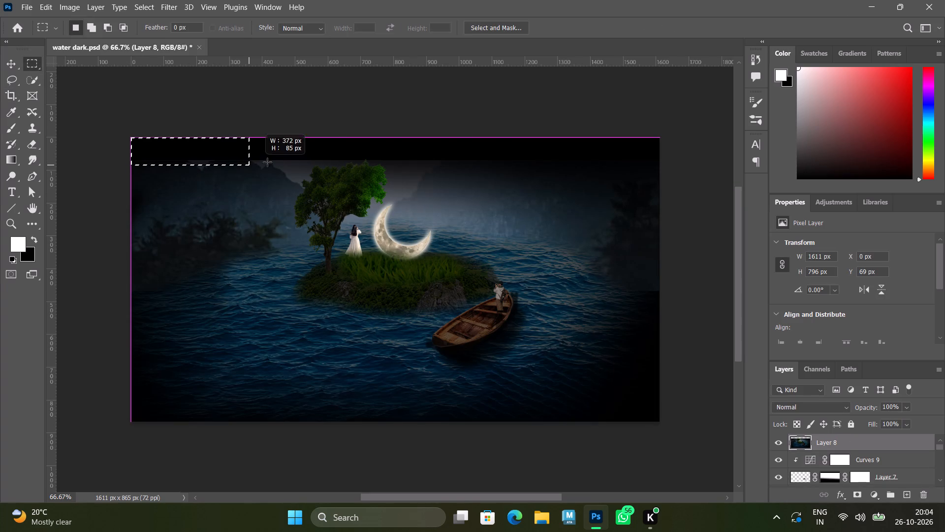
{"action": "left_click_drag", "start_coordinate": [267, 162], "coordinate": [661, 158]}
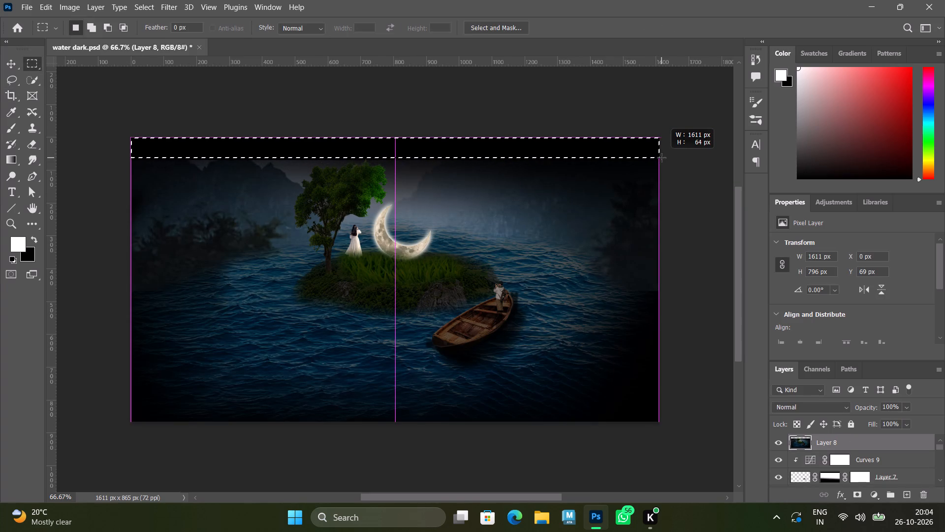
{"action": "left_click_drag", "start_coordinate": [661, 158], "coordinate": [661, 160]}
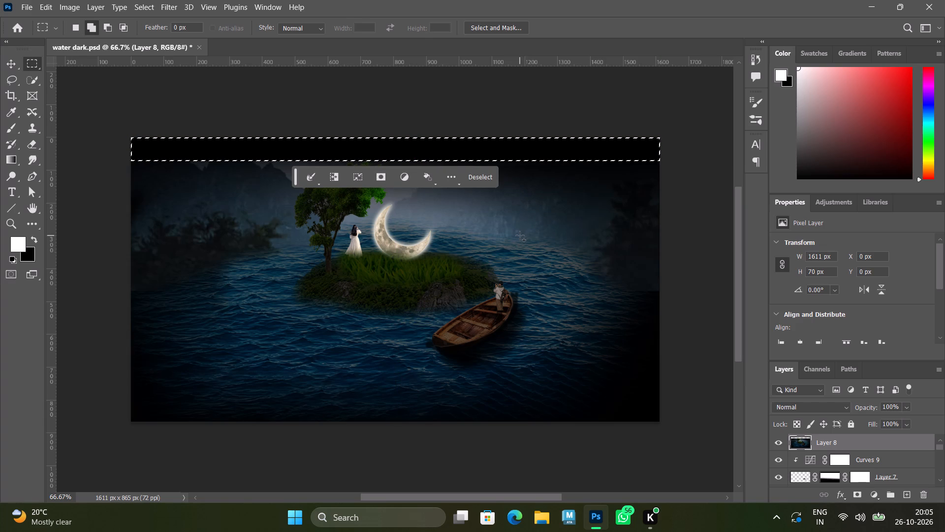
{"action": "key", "text": "shift+F5"}
{"action": "key", "text": "Return"}
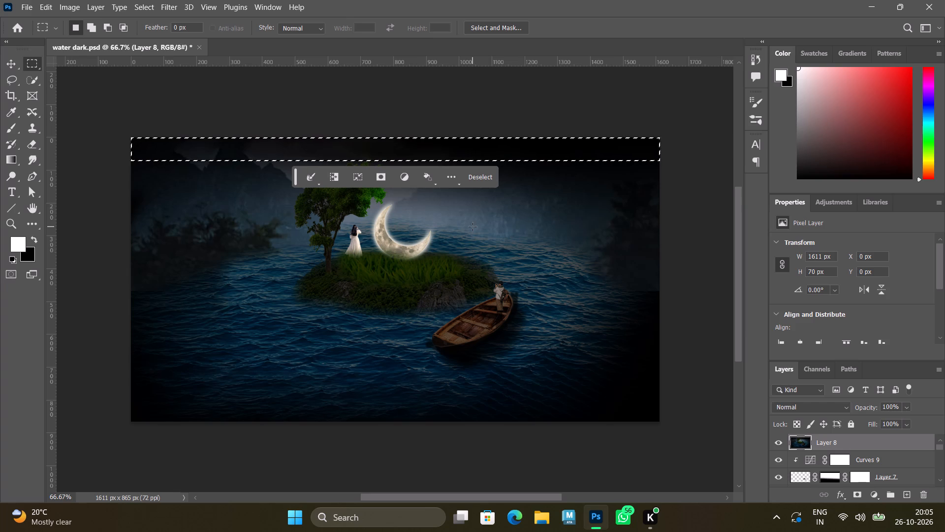
{"action": "key", "text": "ctrl+d"}
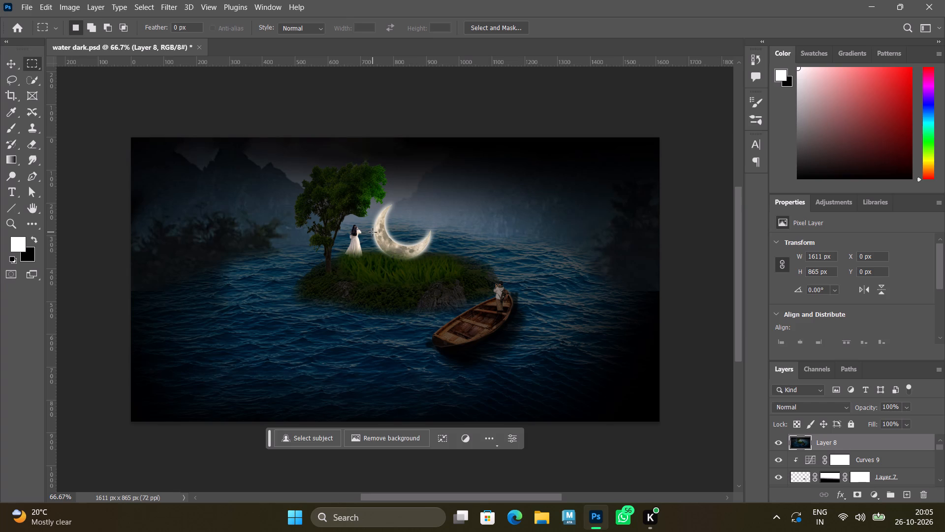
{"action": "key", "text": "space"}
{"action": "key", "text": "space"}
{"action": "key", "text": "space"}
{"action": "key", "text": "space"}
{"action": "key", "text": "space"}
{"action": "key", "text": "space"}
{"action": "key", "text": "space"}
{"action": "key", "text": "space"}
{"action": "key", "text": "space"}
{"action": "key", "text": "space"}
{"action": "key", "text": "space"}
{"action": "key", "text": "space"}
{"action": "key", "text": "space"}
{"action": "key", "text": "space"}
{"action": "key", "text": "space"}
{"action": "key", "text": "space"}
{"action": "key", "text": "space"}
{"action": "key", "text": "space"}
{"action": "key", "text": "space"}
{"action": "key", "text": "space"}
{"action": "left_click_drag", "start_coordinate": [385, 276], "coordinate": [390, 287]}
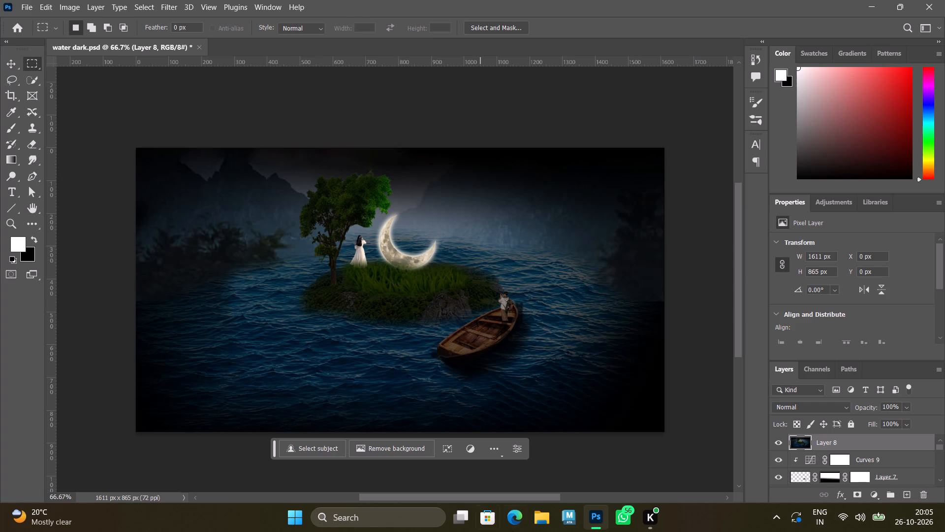
In Microsoft Edge, search images for "dark clpud" and copy the 1920 × 1080 WallpaperAccess dark blue cloud picture.
{"action": "left_click", "coordinate": [514, 514]}
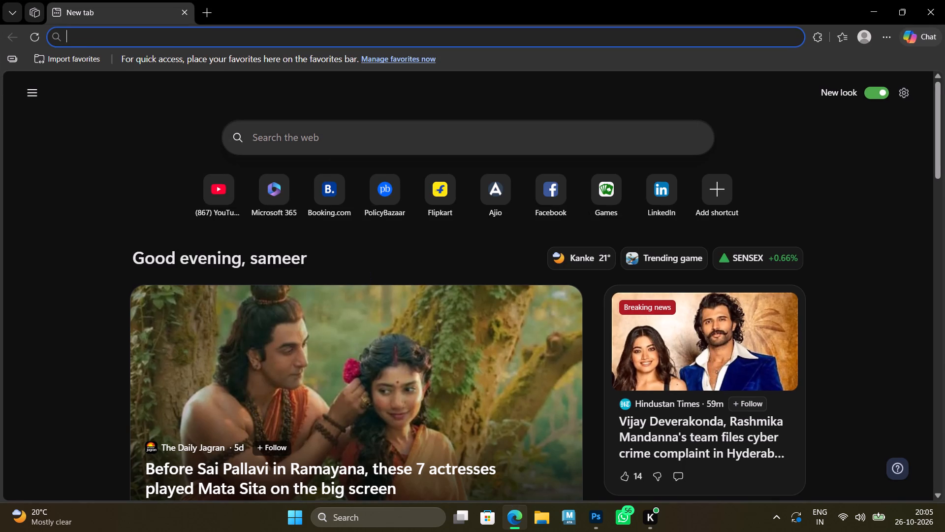
{"action": "left_click", "coordinate": [306, 134]}
{"action": "type", "text": "dark clpud"}
{"action": "key", "text": "space"}
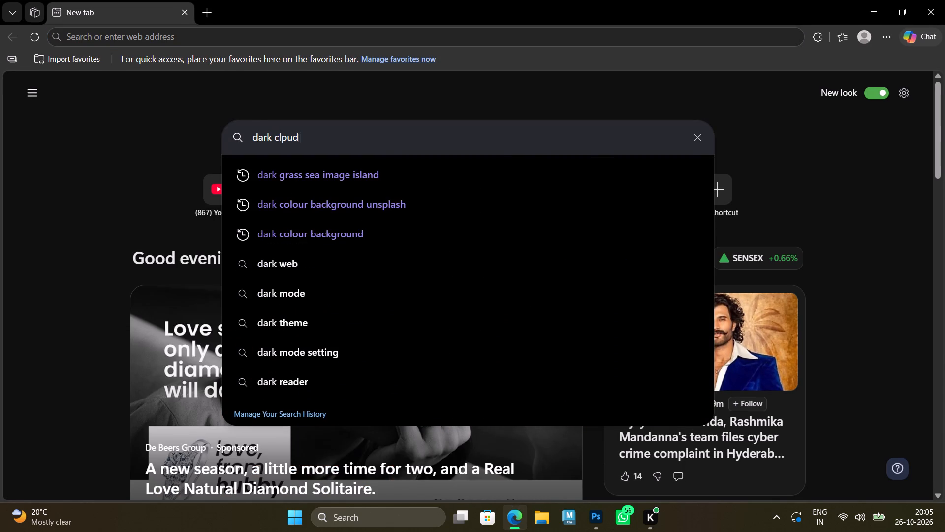
{"action": "key", "text": "Return"}
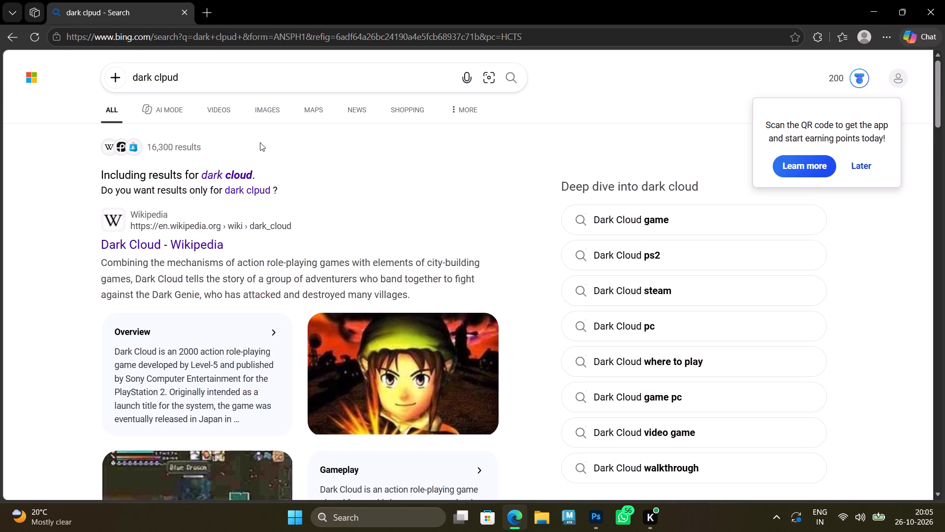
{"action": "left_click", "coordinate": [272, 108]}
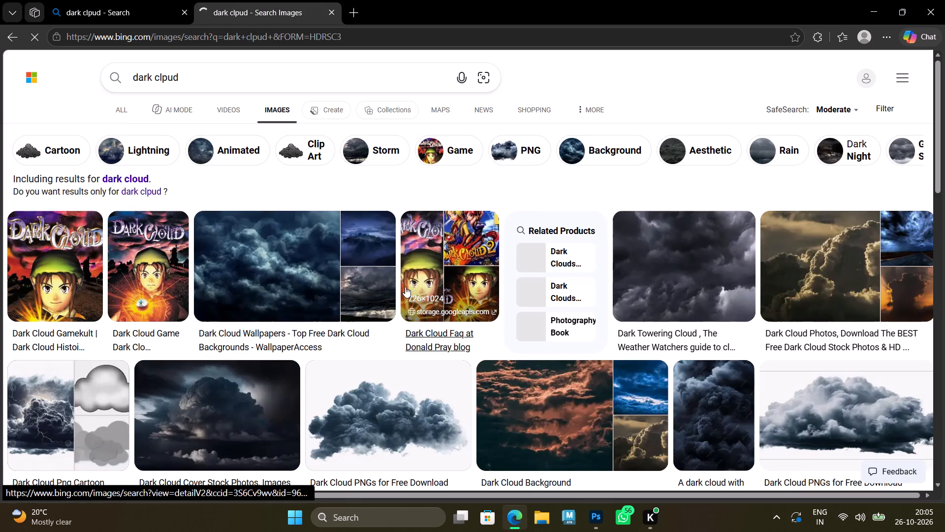
{"action": "left_click", "coordinate": [312, 254]}
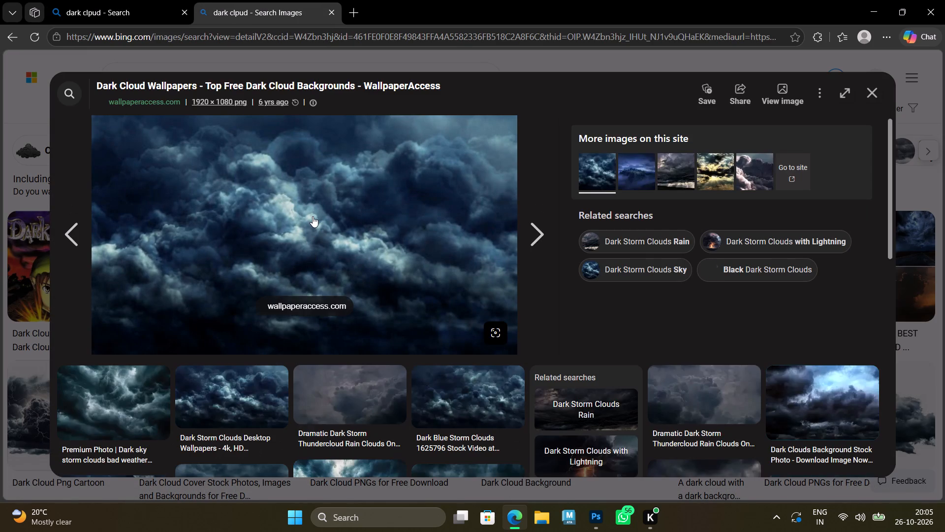
{"action": "right_click", "coordinate": [313, 216]}
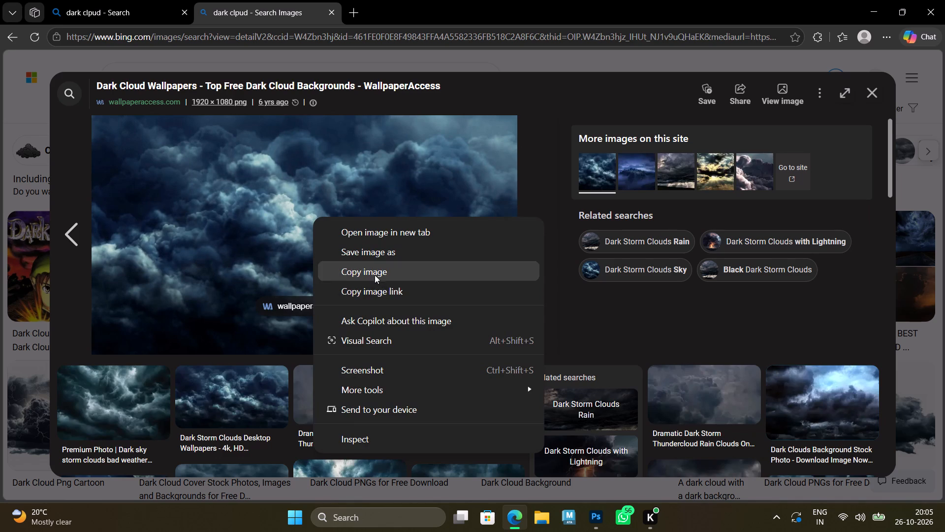
{"action": "left_click", "coordinate": [375, 273]}
Switch back to Photoshop and paste the copied cloud picture above Layer 8.
{"action": "left_click", "coordinate": [602, 513]}
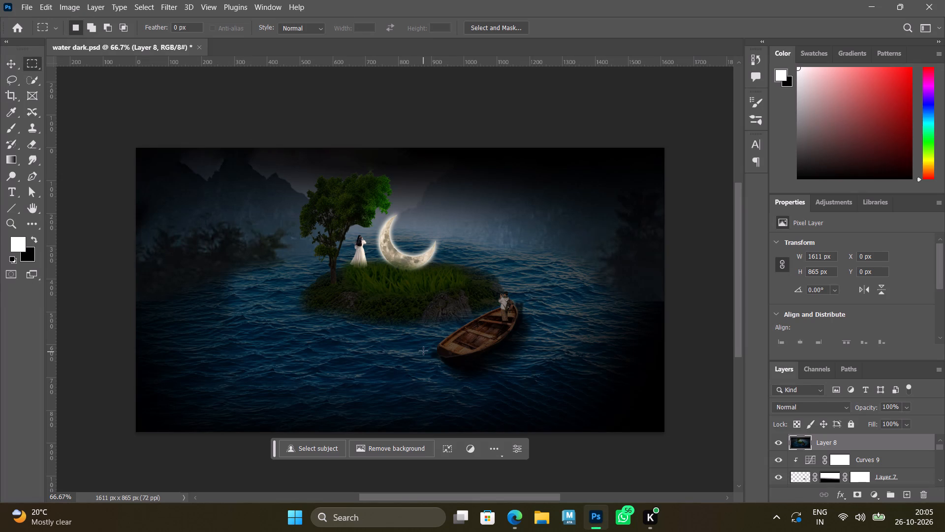
{"action": "left_click", "coordinate": [885, 443]}
{"action": "key", "text": "ctrl+v"}
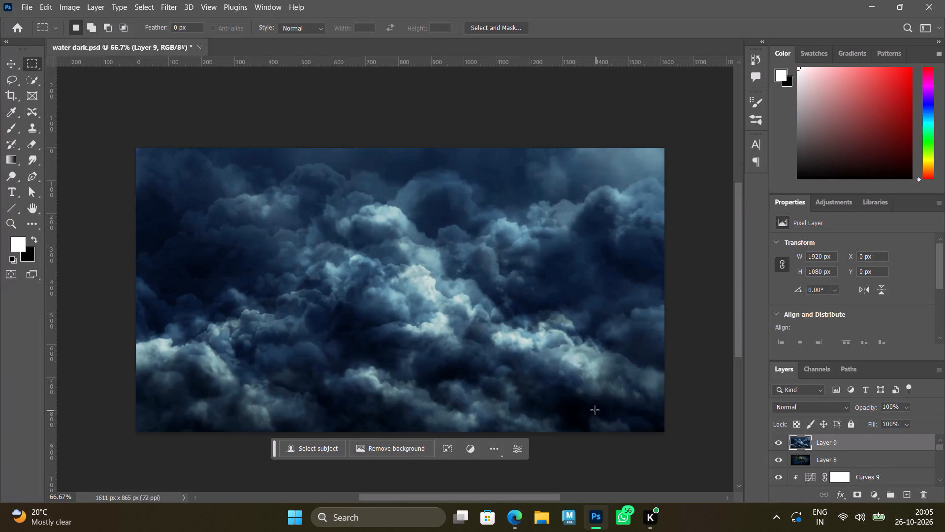
Scale the cloud layer down to about 832 × 468 px and place it over the sky, at about X 331, Y -162 px.
{"action": "key", "text": "ctrl+t"}
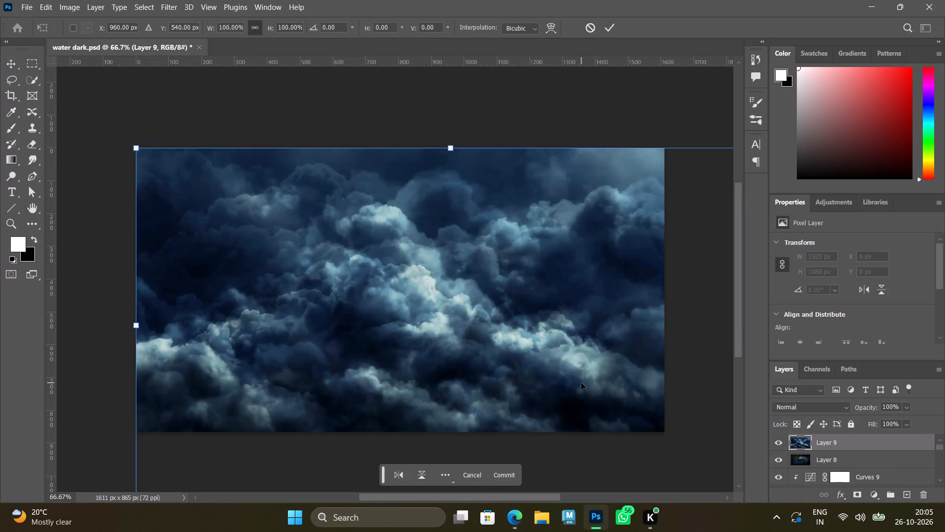
{"action": "left_click_drag", "start_coordinate": [138, 149], "coordinate": [519, 339]}
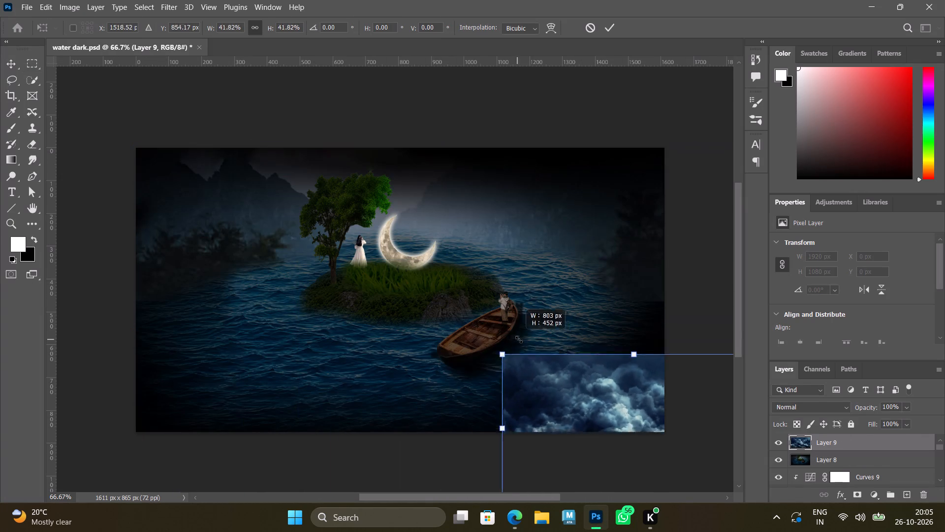
{"action": "left_click_drag", "start_coordinate": [519, 339], "coordinate": [533, 352]}
{"action": "left_click_drag", "start_coordinate": [608, 395], "coordinate": [335, 153]}
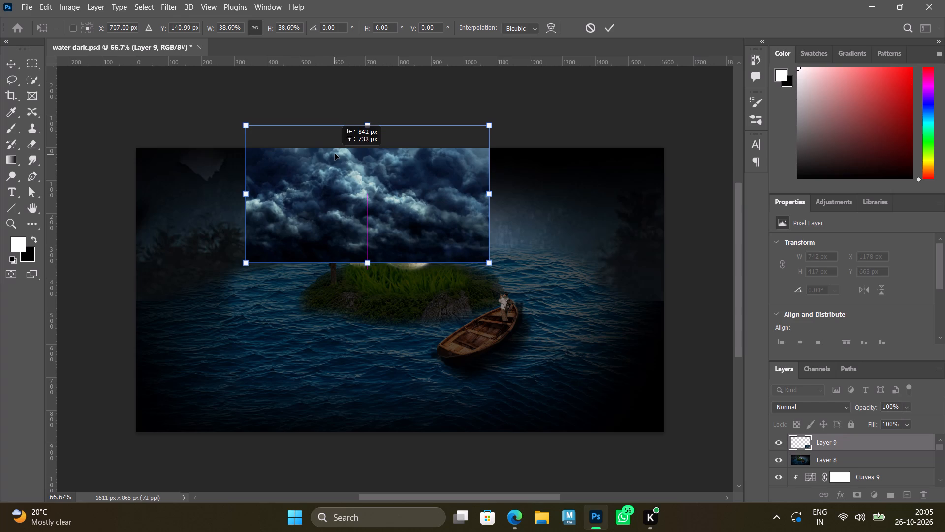
{"action": "left_click_drag", "start_coordinate": [335, 153], "coordinate": [334, 147]}
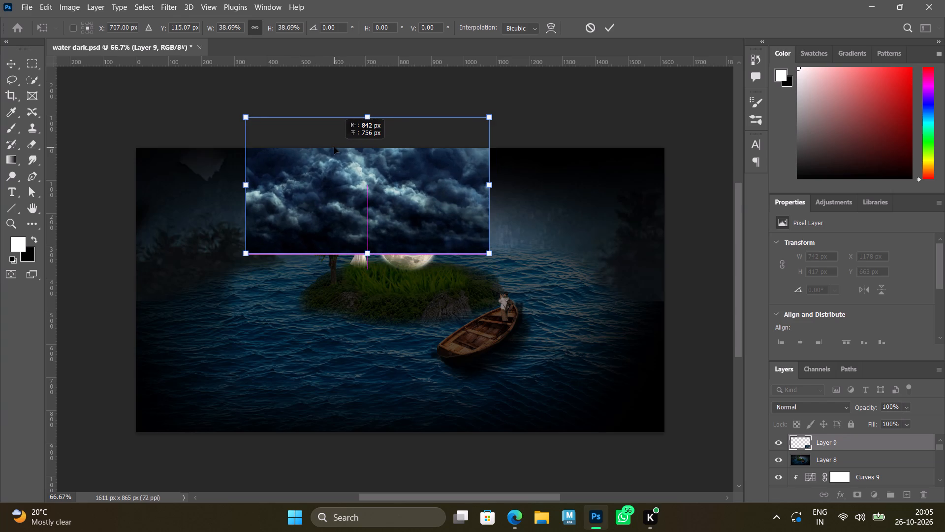
{"action": "left_click_drag", "start_coordinate": [334, 147], "coordinate": [341, 113]}
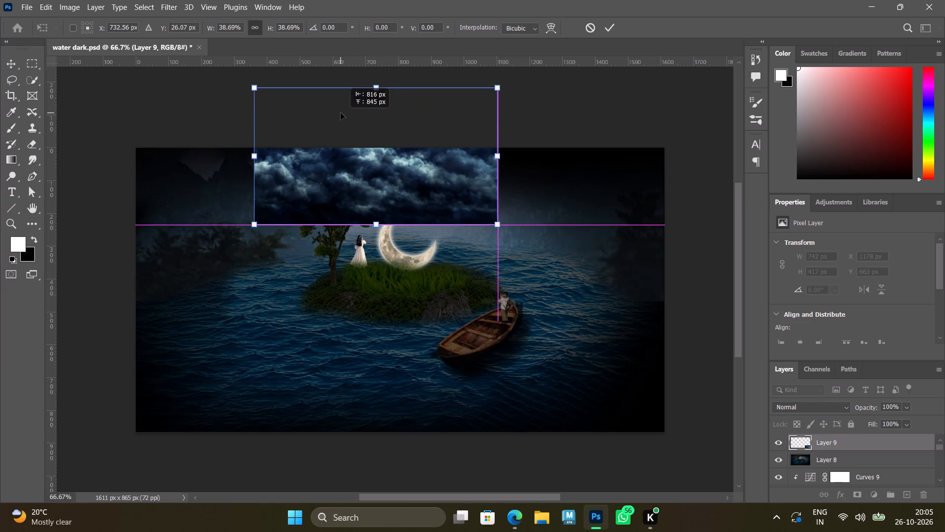
{"action": "left_click_drag", "start_coordinate": [341, 113], "coordinate": [339, 116]}
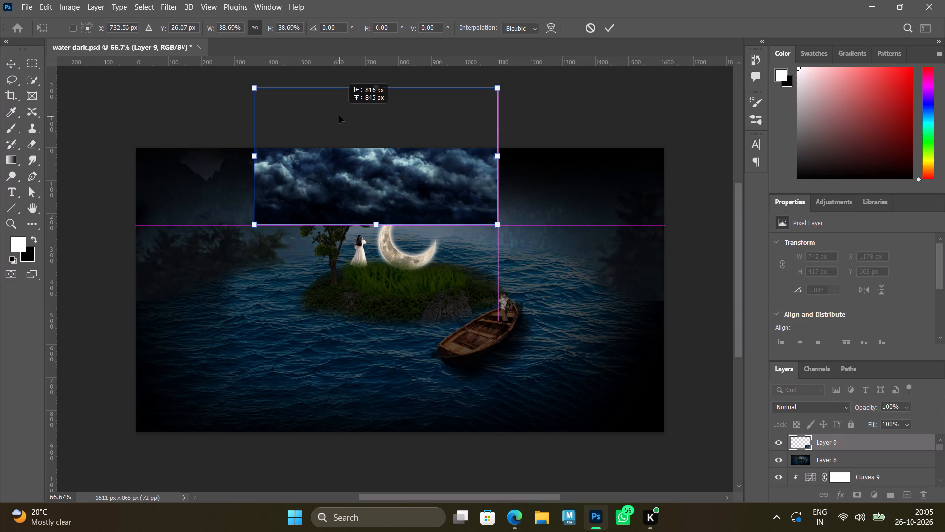
{"action": "left_click_drag", "start_coordinate": [339, 116], "coordinate": [338, 128]}
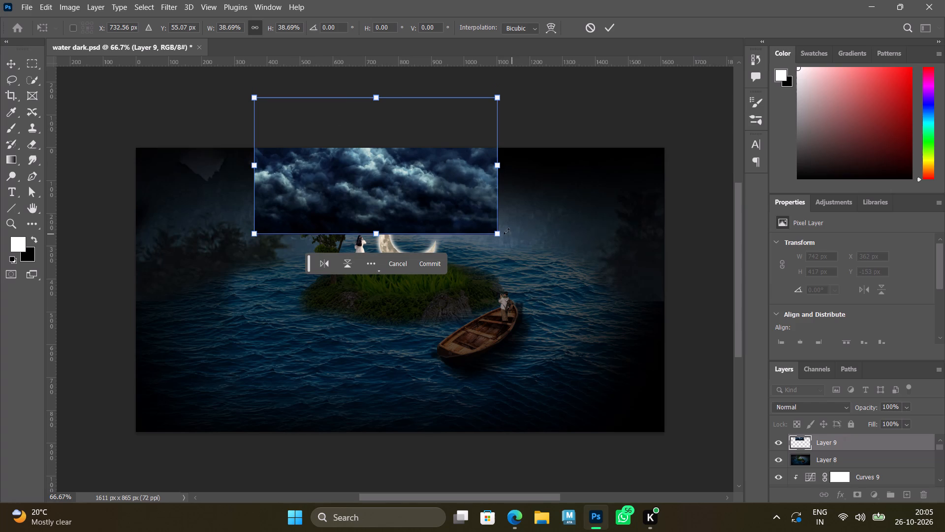
{"action": "left_click_drag", "start_coordinate": [497, 233], "coordinate": [515, 236]}
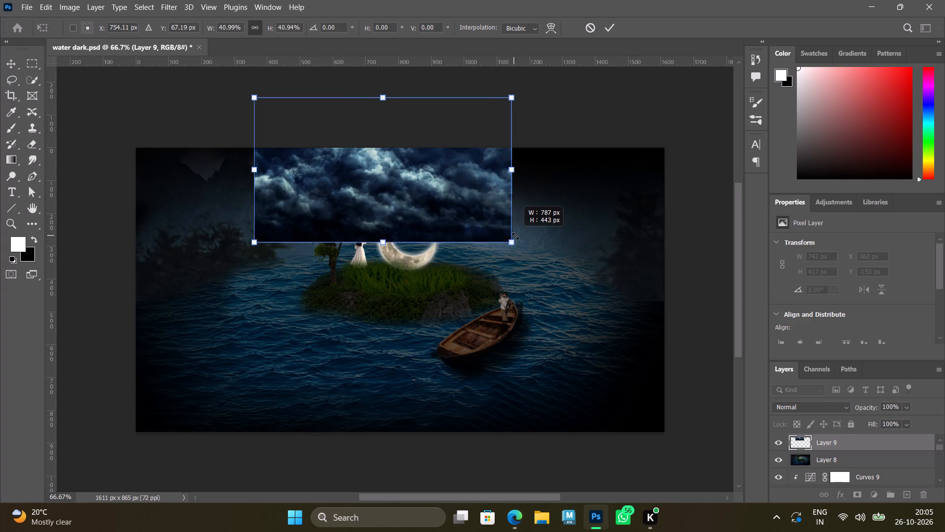
{"action": "left_click_drag", "start_coordinate": [515, 236], "coordinate": [520, 237]}
{"action": "left_click_drag", "start_coordinate": [256, 166], "coordinate": [252, 165]}
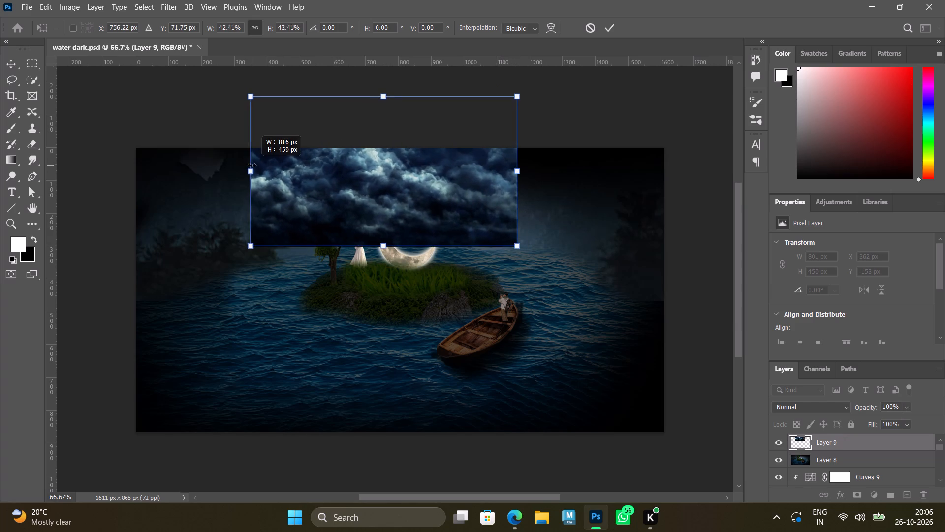
{"action": "left_click_drag", "start_coordinate": [252, 165], "coordinate": [247, 162]}
{"action": "key", "text": "Return"}
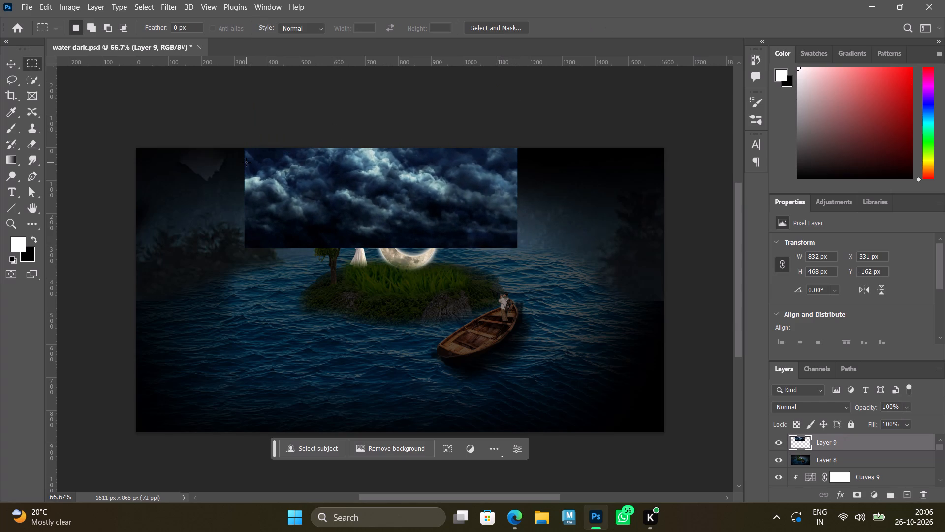
Add a layer mask to the cloud layer, Layer 9.
{"action": "left_click", "coordinate": [885, 437]}
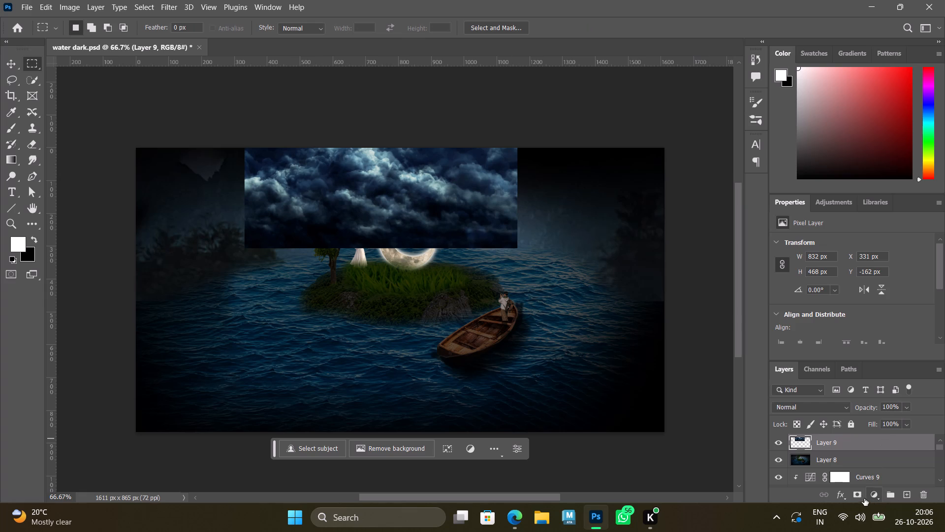
{"action": "left_click", "coordinate": [859, 494]}
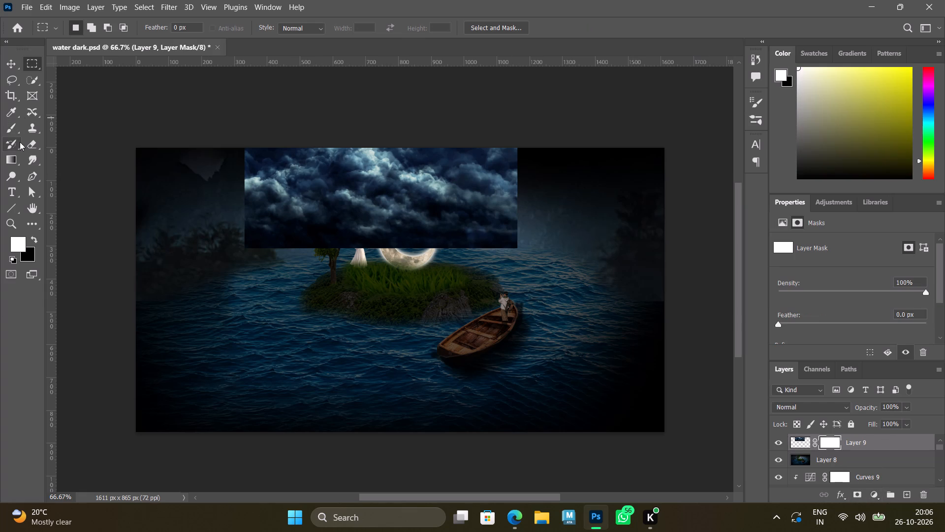
With a soft 150 px Brush, paint black on Layer 9's mask to hide the cloud picture's hard bottom and side edges and soften its top.
{"action": "left_click", "coordinate": [9, 129]}
{"action": "left_click_drag", "start_coordinate": [571, 223], "coordinate": [533, 259]}
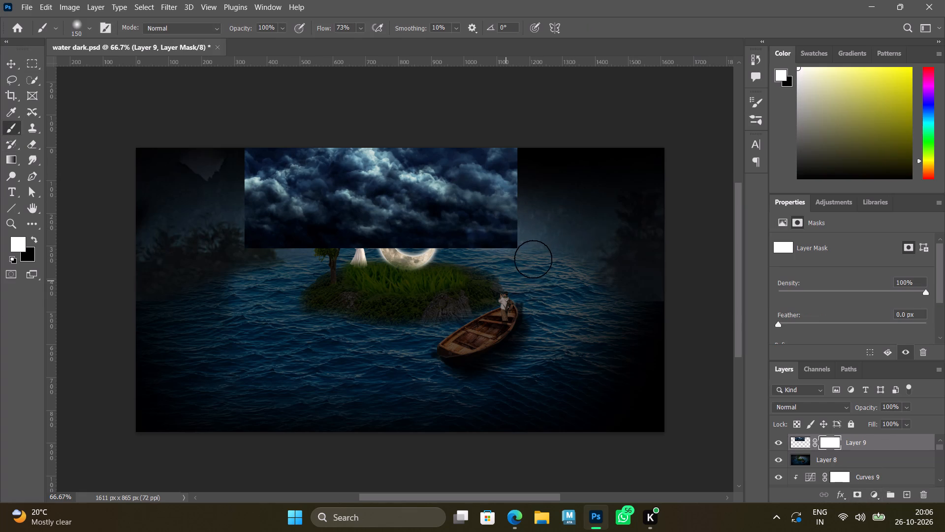
{"action": "left_click_drag", "start_coordinate": [533, 259], "coordinate": [405, 297]}
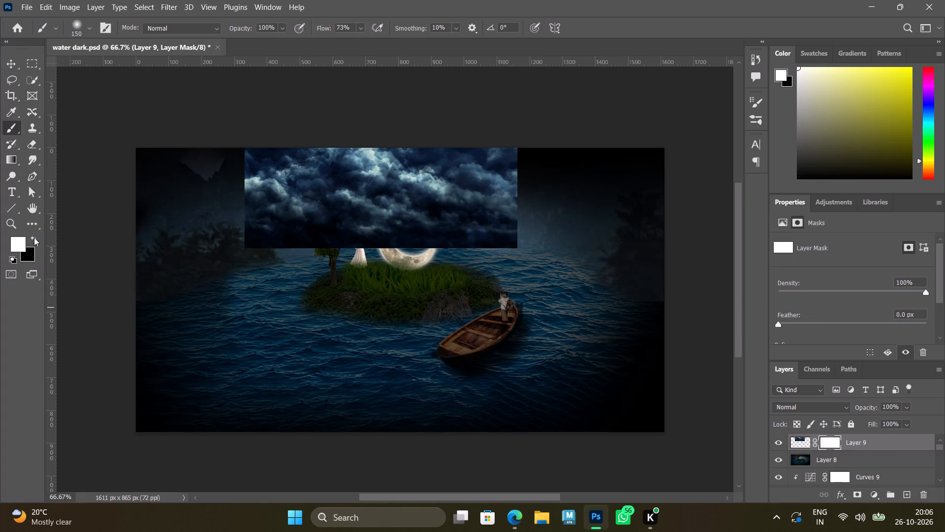
{"action": "left_click", "coordinate": [34, 237]}
{"action": "left_click_drag", "start_coordinate": [183, 235], "coordinate": [346, 267]}
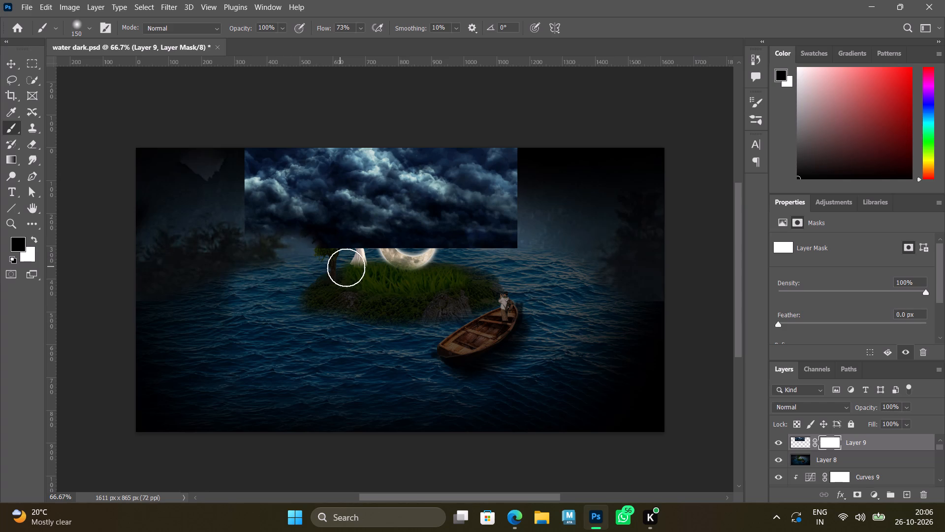
{"action": "left_click_drag", "start_coordinate": [346, 267], "coordinate": [530, 232]}
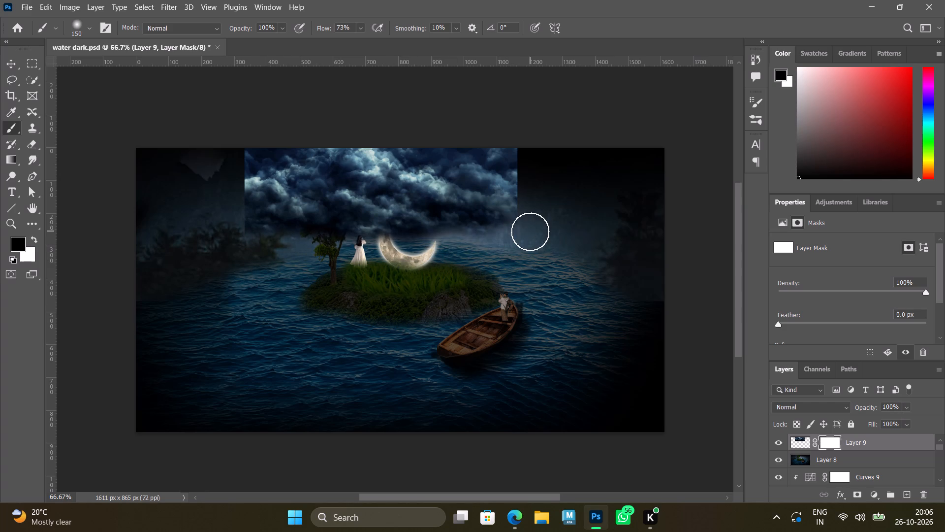
{"action": "left_click_drag", "start_coordinate": [530, 232], "coordinate": [575, 154]}
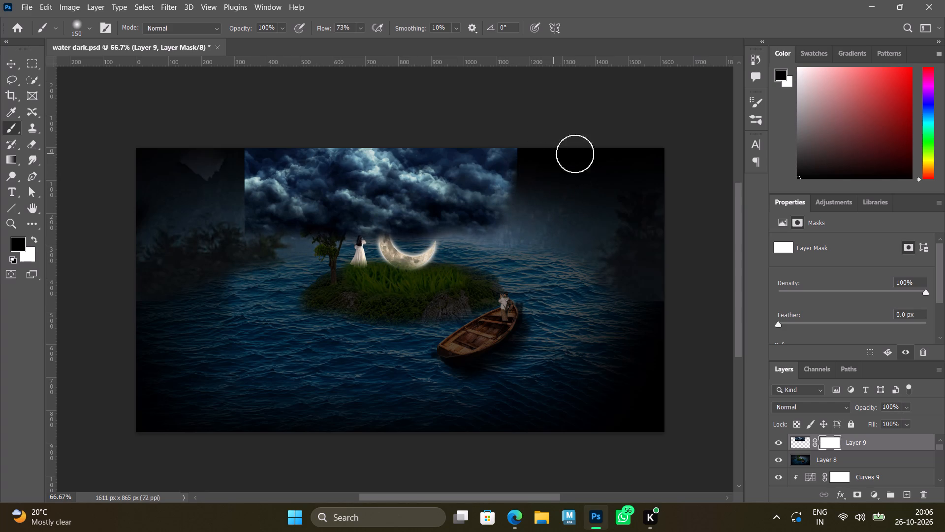
{"action": "left_click_drag", "start_coordinate": [575, 154], "coordinate": [461, 287]}
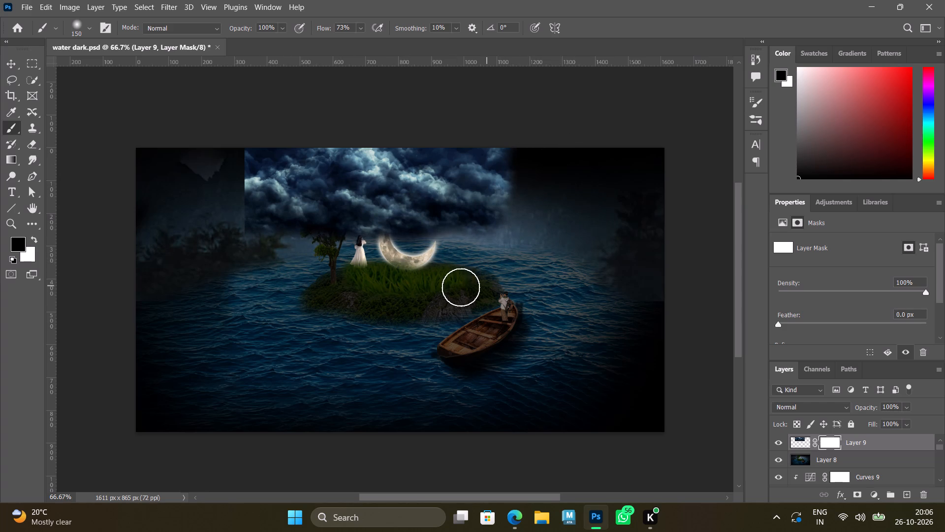
{"action": "left_click_drag", "start_coordinate": [461, 287], "coordinate": [520, 141]}
{"action": "left_click_drag", "start_coordinate": [520, 141], "coordinate": [220, 175]}
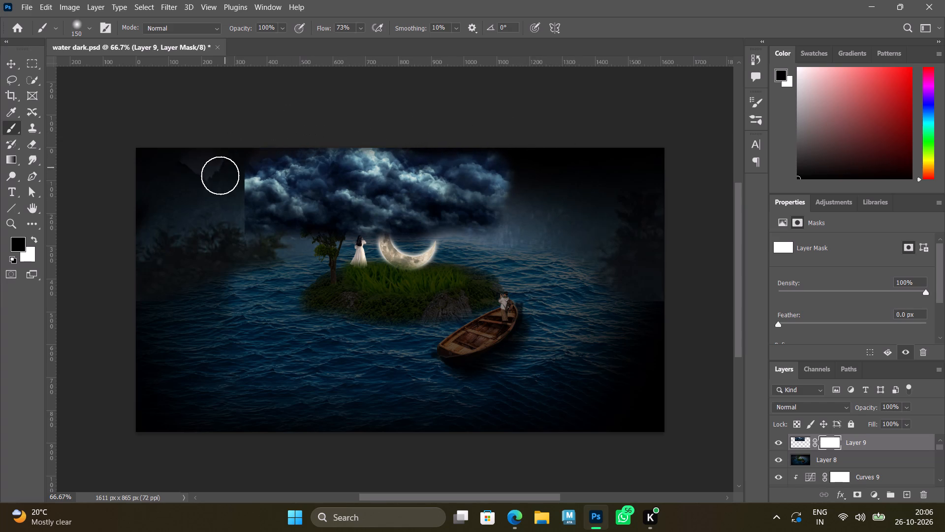
{"action": "left_click_drag", "start_coordinate": [220, 175], "coordinate": [256, 166]}
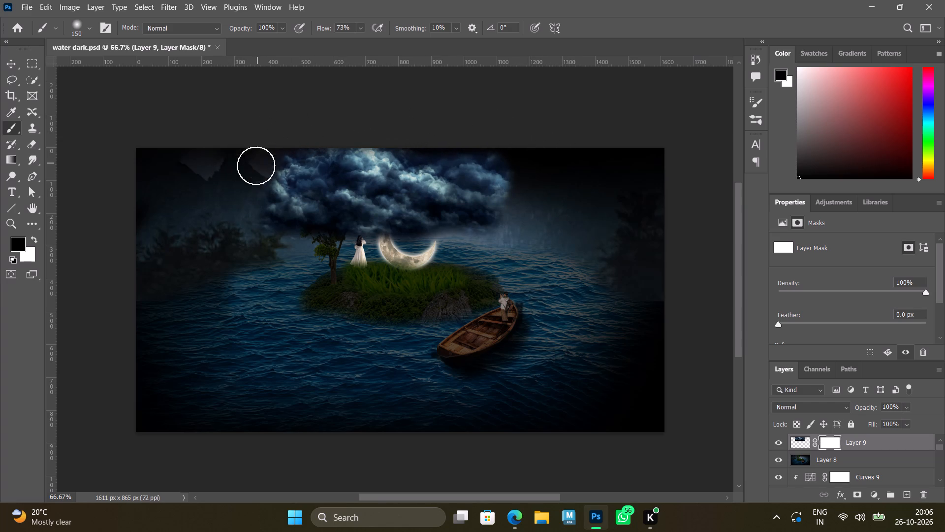
Continue painting black on Layer 9's mask to uncover the tree, the crescent moon and the misty horizon around them.
{"action": "left_click_drag", "start_coordinate": [256, 166], "coordinate": [357, 259]}
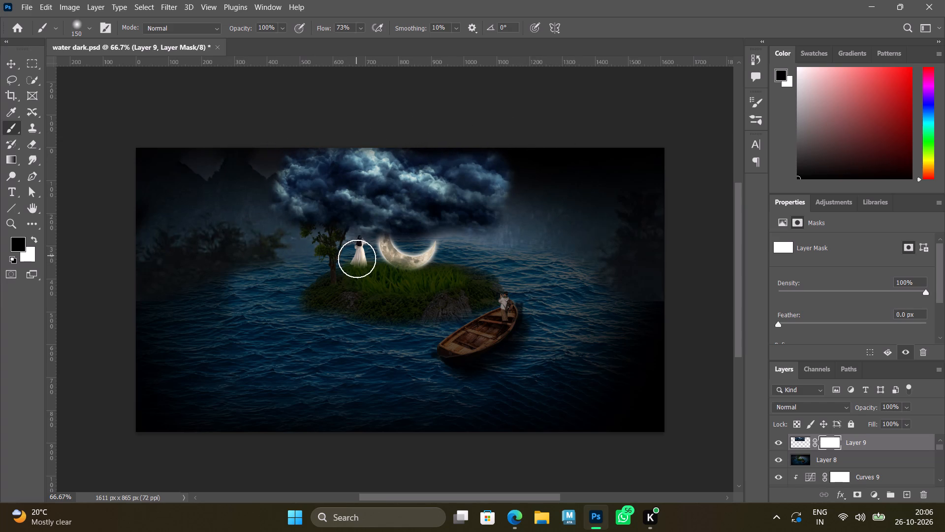
{"action": "left_click_drag", "start_coordinate": [357, 259], "coordinate": [301, 245]}
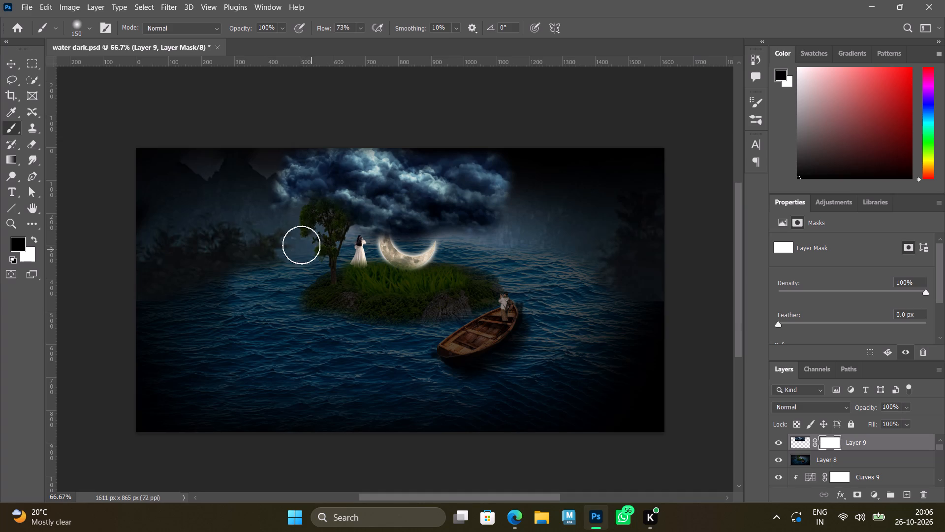
{"action": "left_click_drag", "start_coordinate": [301, 245], "coordinate": [310, 232]}
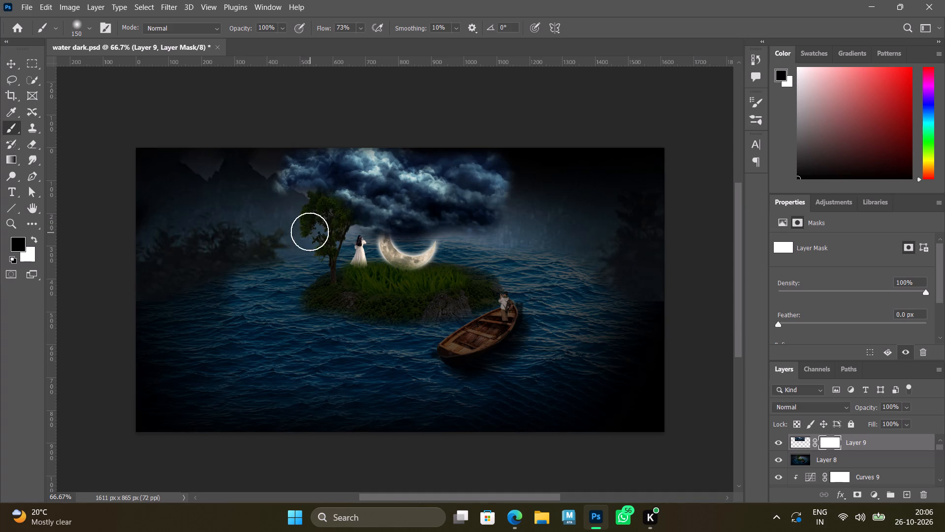
{"action": "left_click_drag", "start_coordinate": [310, 232], "coordinate": [316, 220]}
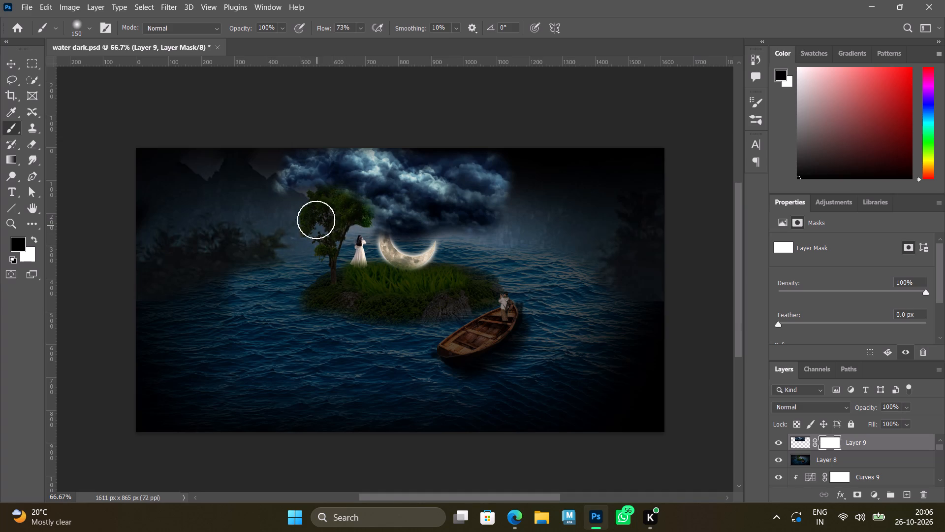
{"action": "left_click_drag", "start_coordinate": [316, 220], "coordinate": [338, 198]}
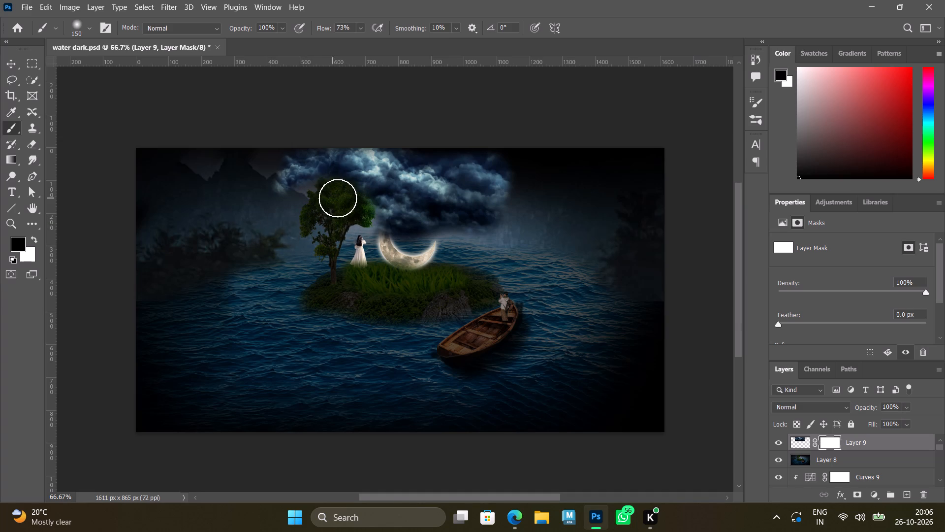
{"action": "left_click_drag", "start_coordinate": [338, 198], "coordinate": [405, 251]}
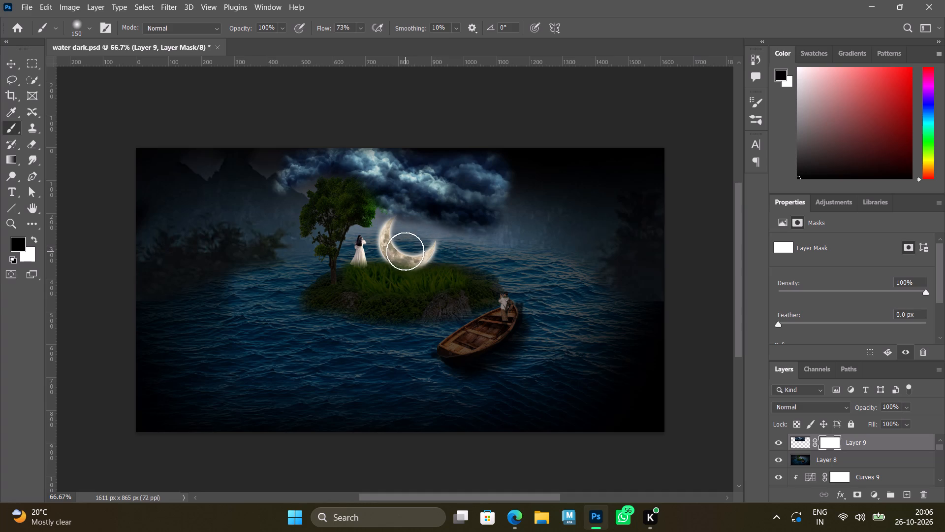
{"action": "left_click_drag", "start_coordinate": [405, 251], "coordinate": [507, 218]}
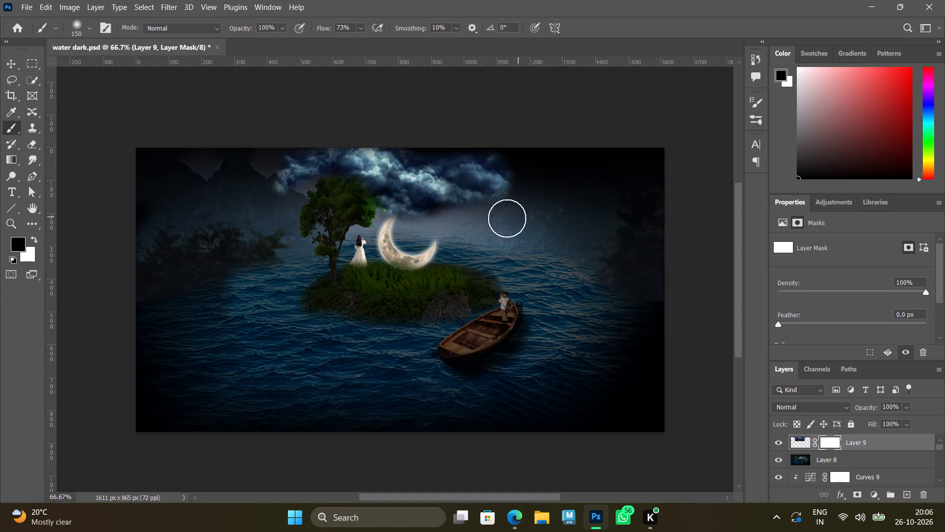
{"action": "left_click_drag", "start_coordinate": [507, 218], "coordinate": [418, 241]}
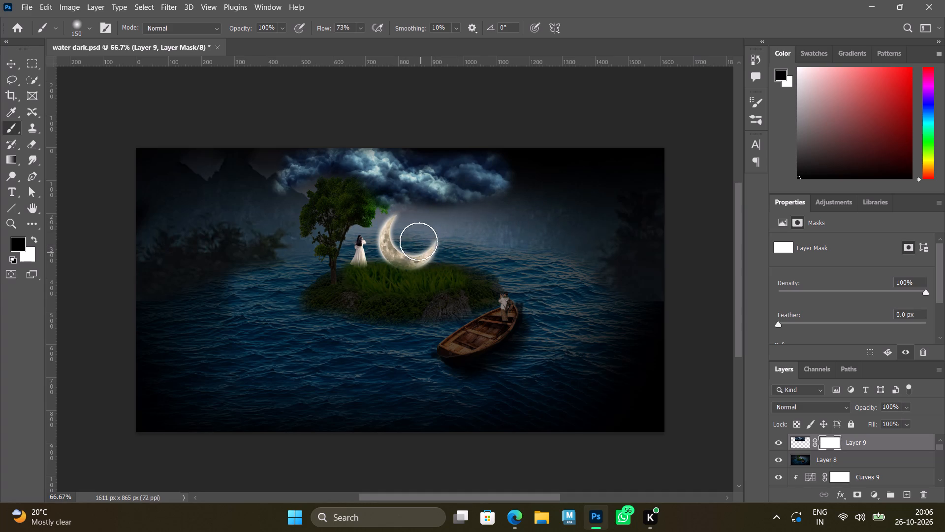
{"action": "left_click_drag", "start_coordinate": [418, 241], "coordinate": [250, 191]}
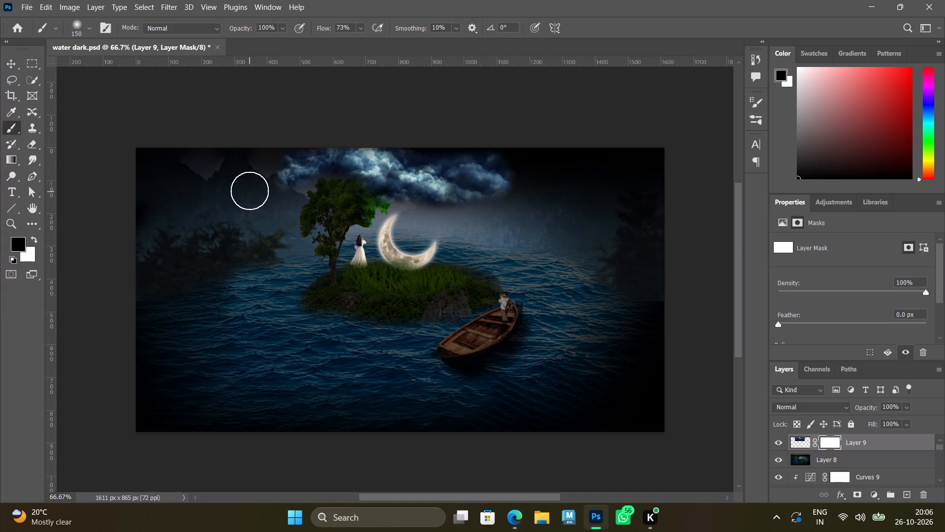
{"action": "left_click_drag", "start_coordinate": [250, 191], "coordinate": [274, 222]}
{"action": "left_click_drag", "start_coordinate": [274, 222], "coordinate": [370, 272]}
Lower the opacity of the cloud layer, Layer 9, to 17%.
{"action": "left_click", "coordinate": [907, 403]}
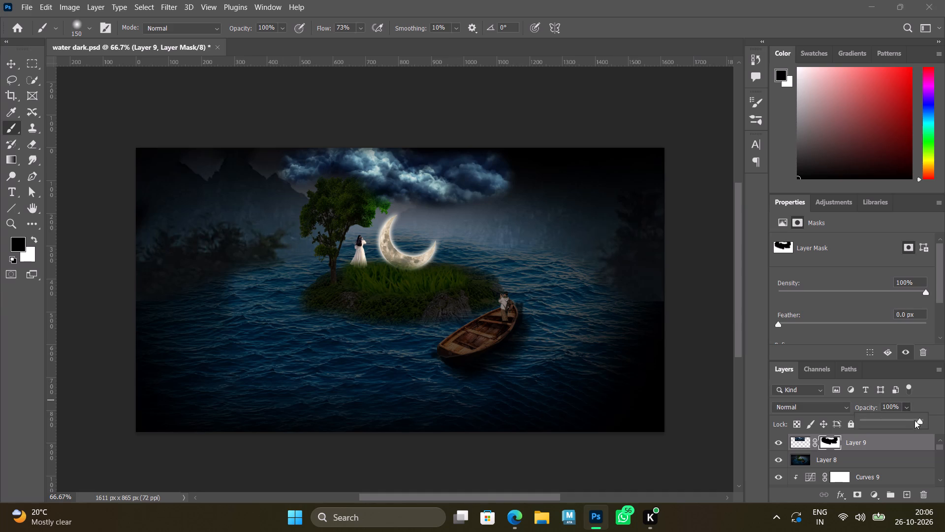
{"action": "left_click_drag", "start_coordinate": [918, 421], "coordinate": [898, 420]}
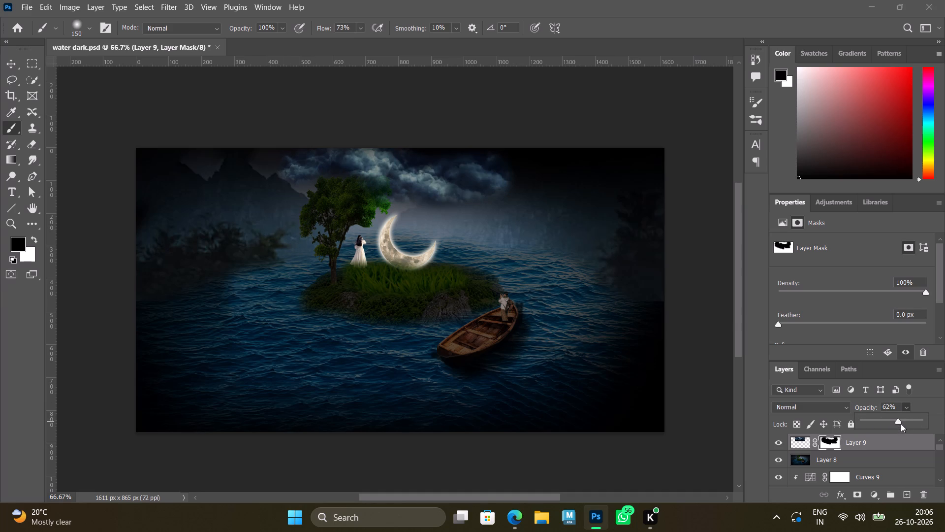
{"action": "left_click_drag", "start_coordinate": [898, 420], "coordinate": [884, 420]}
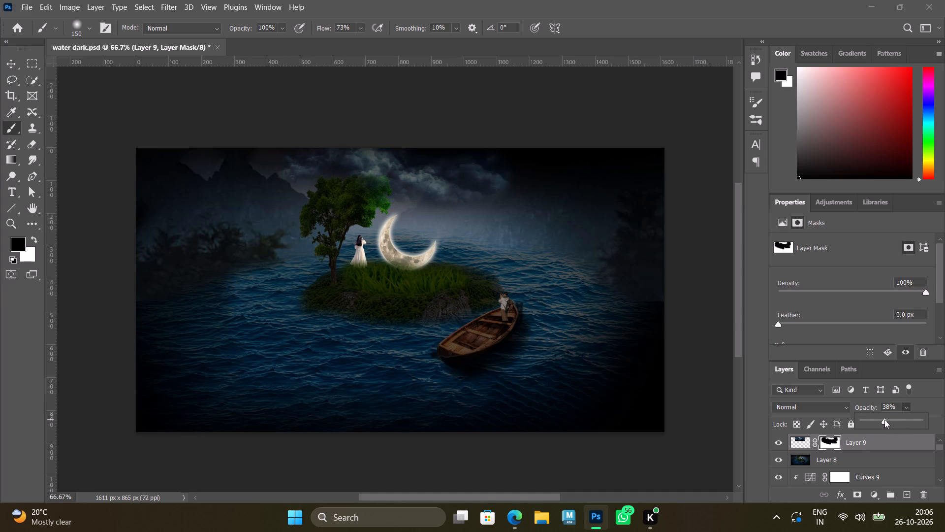
{"action": "left_click_drag", "start_coordinate": [884, 420], "coordinate": [873, 418]}
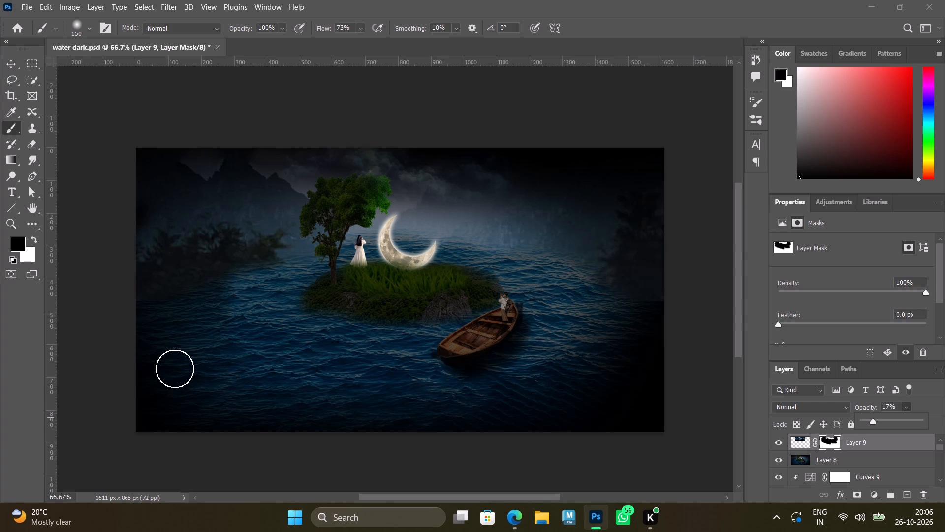
Paint white on Layer 9's mask to bring faint cloud back over the mountains beside the tree.
{"action": "left_click", "coordinate": [34, 238]}
{"action": "left_click_drag", "start_coordinate": [292, 177], "coordinate": [294, 194]}
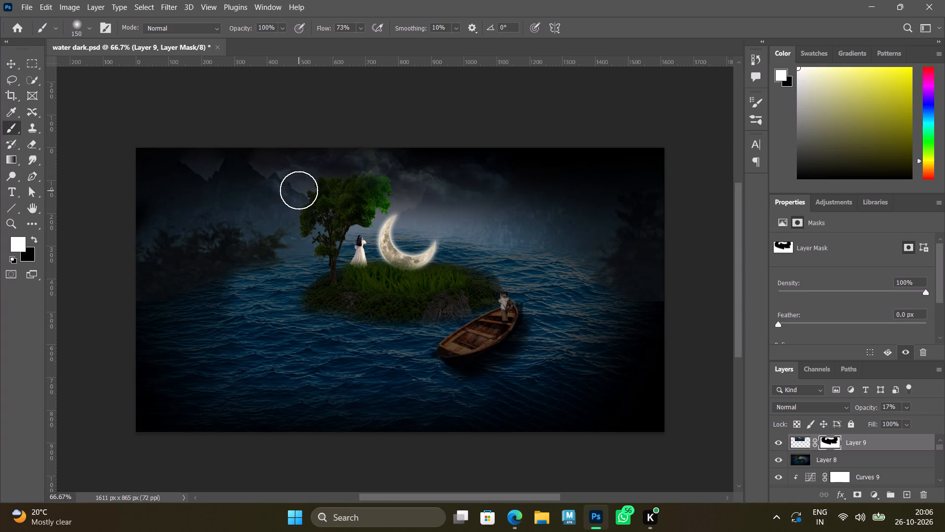
{"action": "left_click_drag", "start_coordinate": [299, 184], "coordinate": [293, 195]}
{"action": "left_click_drag", "start_coordinate": [289, 179], "coordinate": [283, 172]}
{"action": "left_click_drag", "start_coordinate": [281, 170], "coordinate": [250, 168]}
{"action": "left_click_drag", "start_coordinate": [284, 166], "coordinate": [230, 180]}
{"action": "left_click_drag", "start_coordinate": [280, 185], "coordinate": [196, 215]}
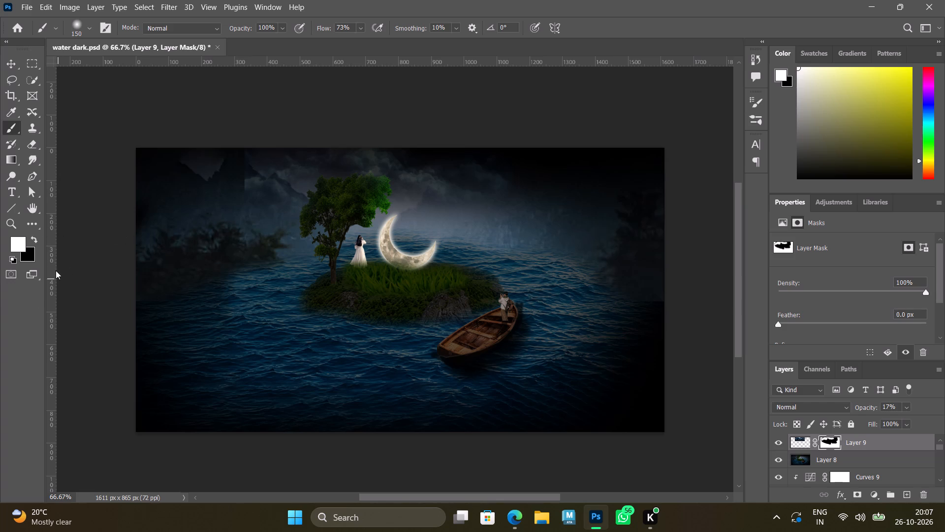
Paint black on Layer 9's mask to blend away the cloud's hard edge over the mountains.
{"action": "left_click", "coordinate": [35, 237]}
{"action": "left_click_drag", "start_coordinate": [222, 226], "coordinate": [243, 283]}
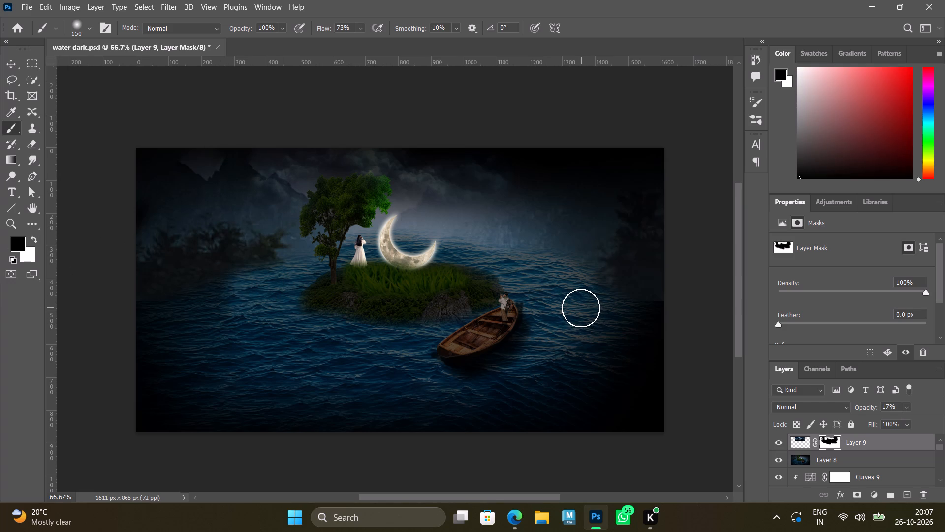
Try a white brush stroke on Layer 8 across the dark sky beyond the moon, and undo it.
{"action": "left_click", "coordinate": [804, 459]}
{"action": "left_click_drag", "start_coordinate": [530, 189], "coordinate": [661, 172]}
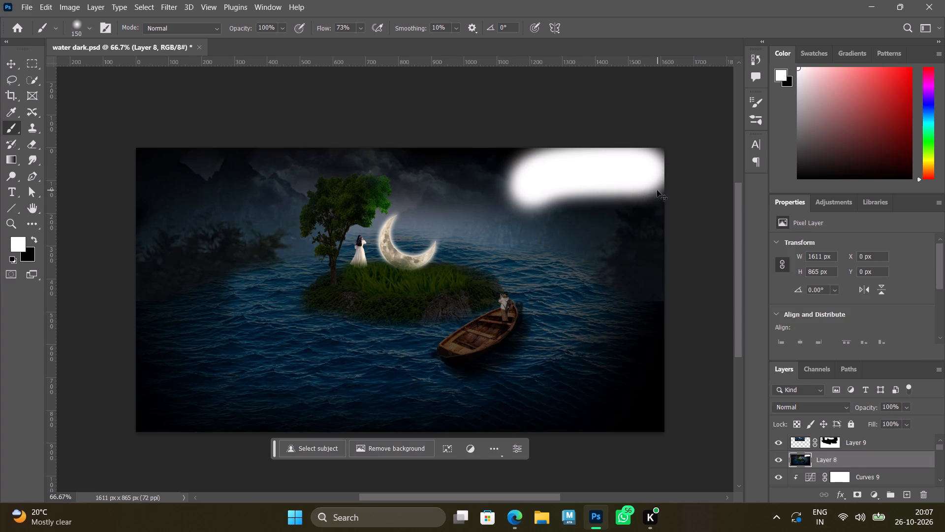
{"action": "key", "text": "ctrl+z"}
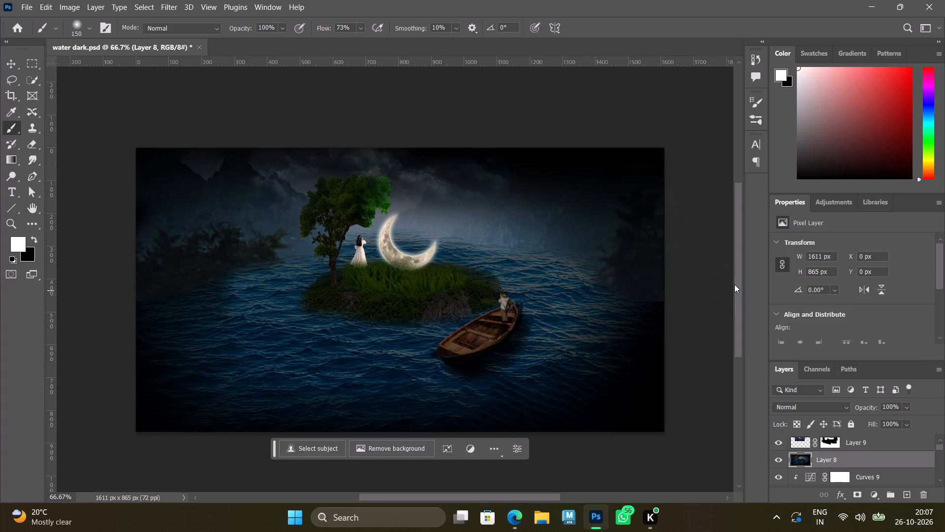
Look through the layer stack, toggling visibility of the WhatsApp Image, Curves 4 and Background copy layers to identify them.
{"action": "scroll", "coordinate": [863, 454], "scroll_direction": "down", "scroll_amount": 5}
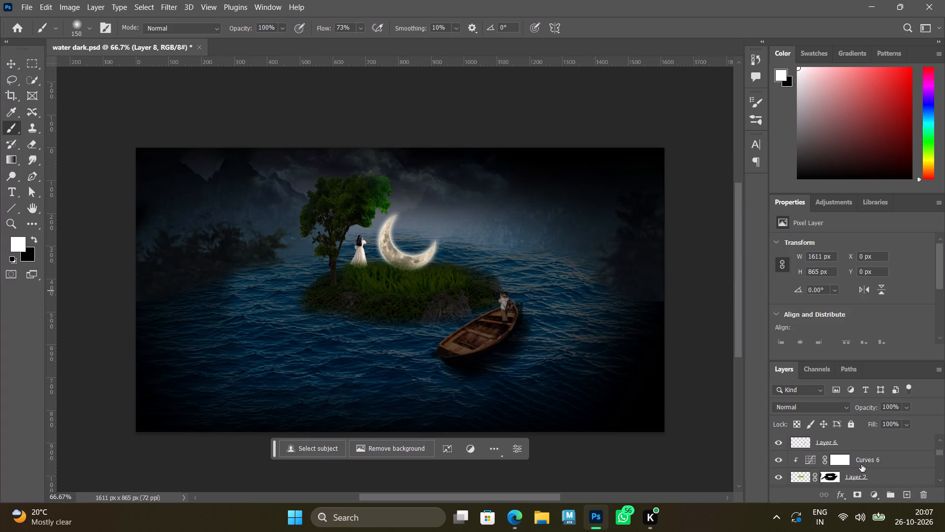
{"action": "scroll", "coordinate": [861, 465], "scroll_direction": "down", "scroll_amount": 10}
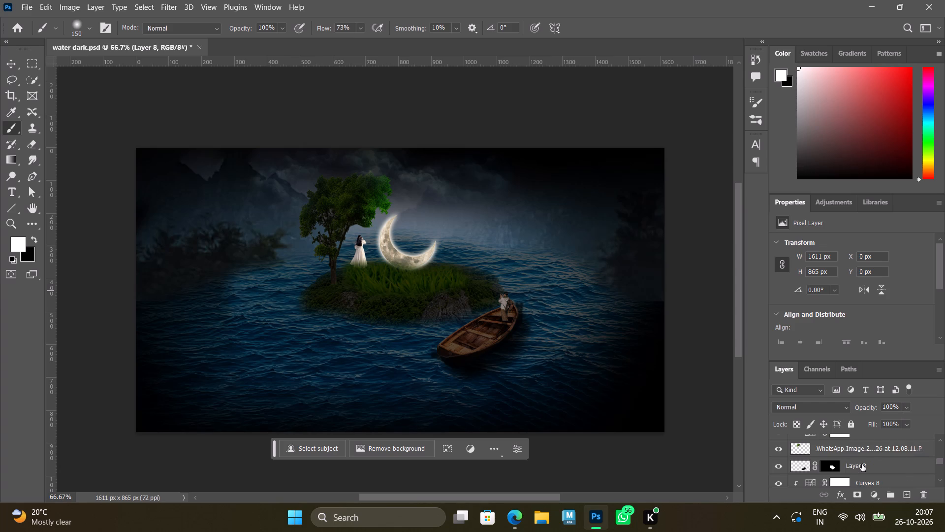
{"action": "scroll", "coordinate": [810, 467], "scroll_direction": "down", "scroll_amount": 6}
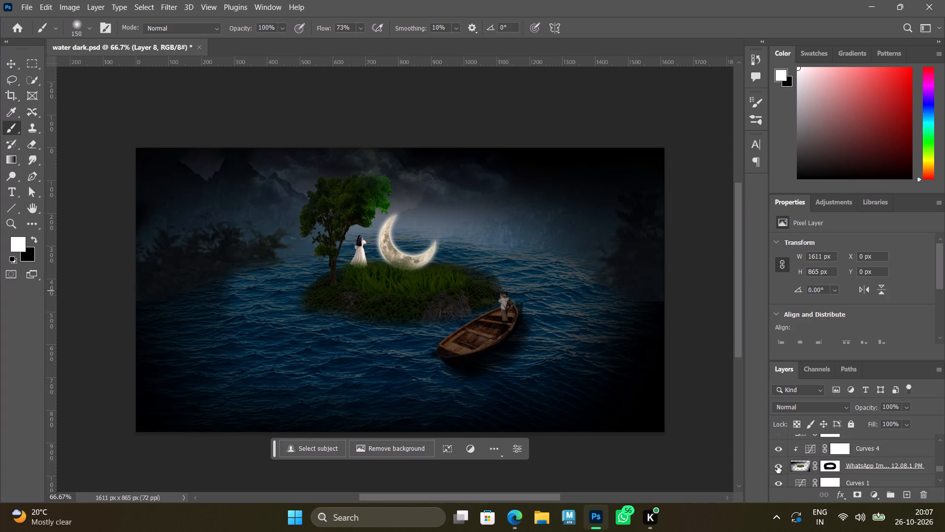
{"action": "left_click", "coordinate": [777, 465]}
{"action": "left_click", "coordinate": [777, 465]}
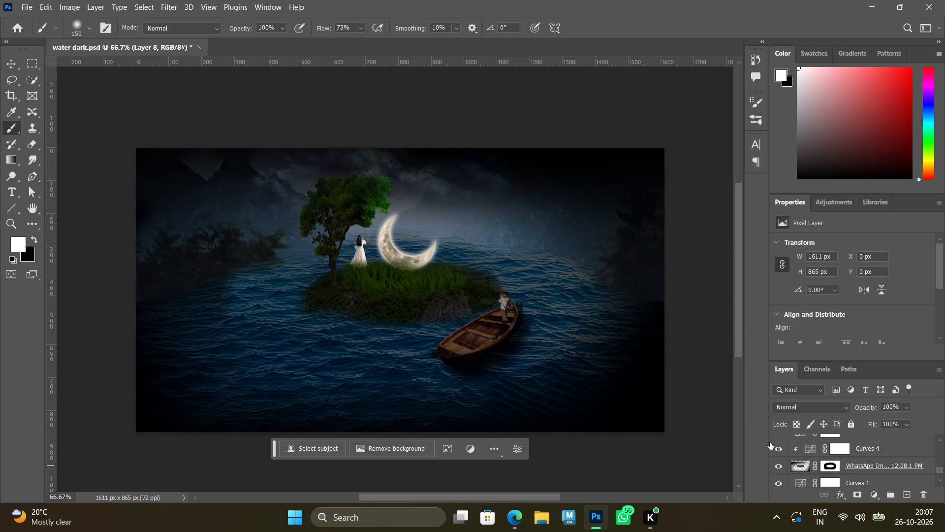
{"action": "double_click", "coordinate": [776, 445]}
{"action": "scroll", "coordinate": [823, 466], "scroll_direction": "down", "scroll_amount": 2}
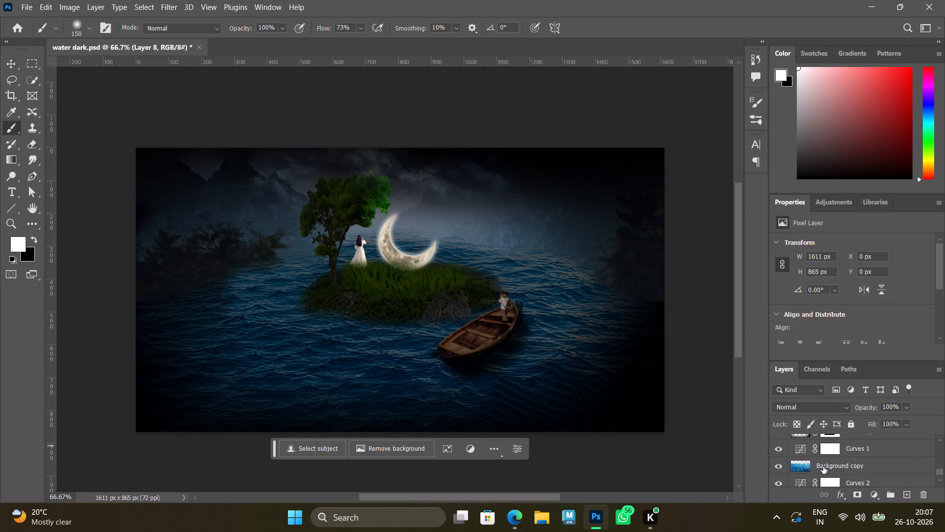
{"action": "left_click", "coordinate": [780, 463]}
{"action": "left_click", "coordinate": [780, 463]}
{"action": "scroll", "coordinate": [829, 454], "scroll_direction": "up", "scroll_amount": 18}
{"action": "scroll", "coordinate": [829, 447], "scroll_direction": "up", "scroll_amount": 6}
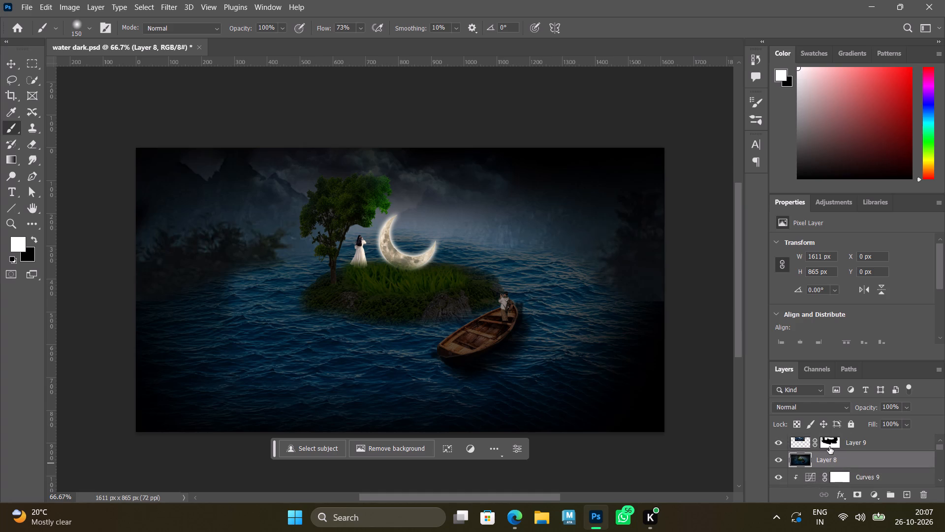
{"action": "scroll", "coordinate": [829, 447], "scroll_direction": "up", "scroll_amount": 3}
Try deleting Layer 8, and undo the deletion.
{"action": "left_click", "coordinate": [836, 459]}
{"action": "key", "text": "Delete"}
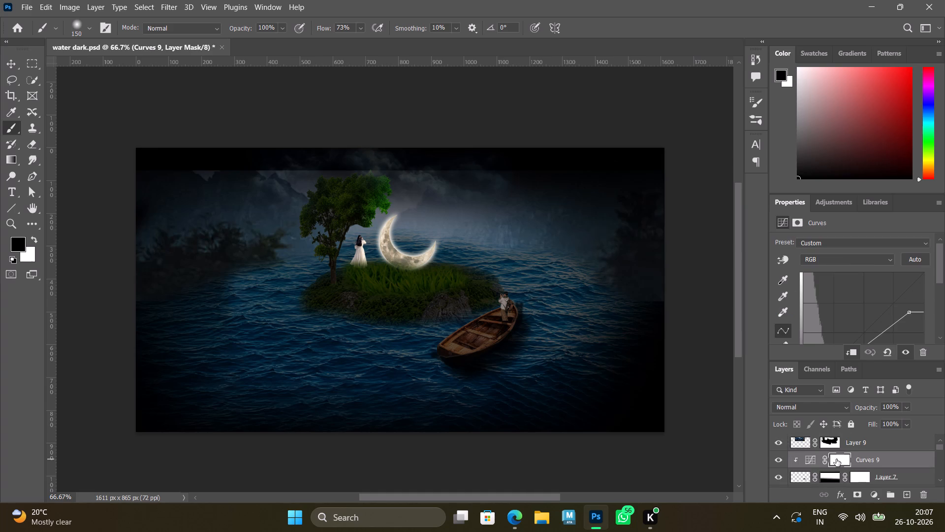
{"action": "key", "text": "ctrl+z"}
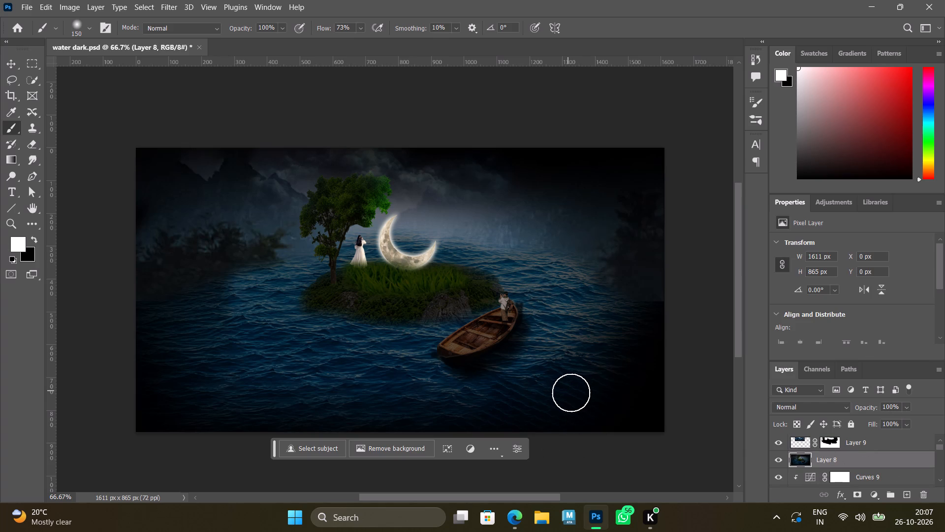
Paint black on Layer 9's mask around the moon and along the horizon beyond it to hide the cloud there.
{"action": "left_click", "coordinate": [33, 237]}
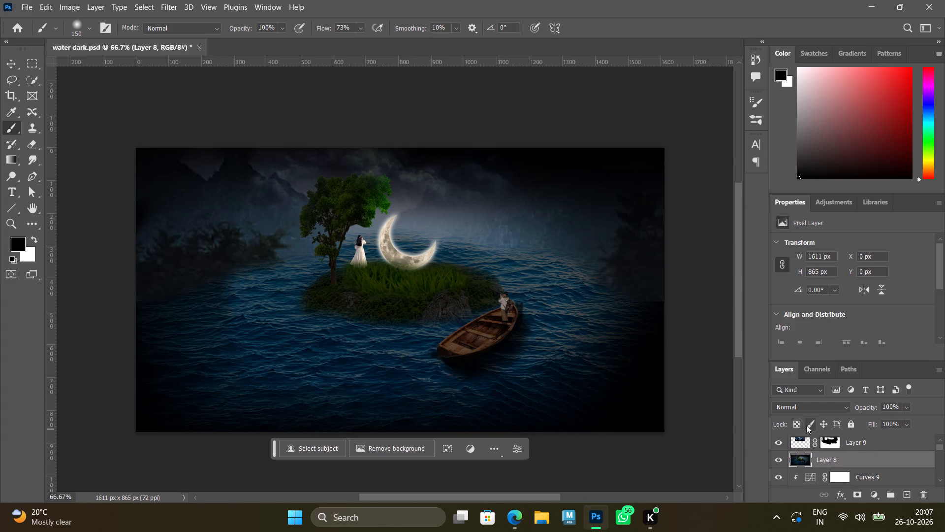
{"action": "left_click", "coordinate": [835, 440]}
{"action": "left_click_drag", "start_coordinate": [515, 207], "coordinate": [492, 232]}
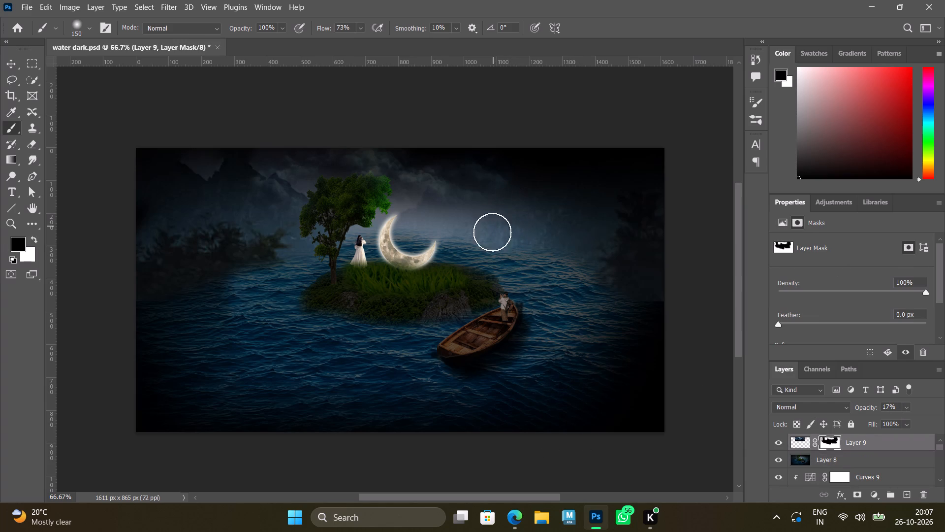
{"action": "left_click_drag", "start_coordinate": [492, 232], "coordinate": [496, 247]}
{"action": "left_click_drag", "start_coordinate": [506, 216], "coordinate": [435, 243]}
{"action": "left_click_drag", "start_coordinate": [469, 216], "coordinate": [407, 242]}
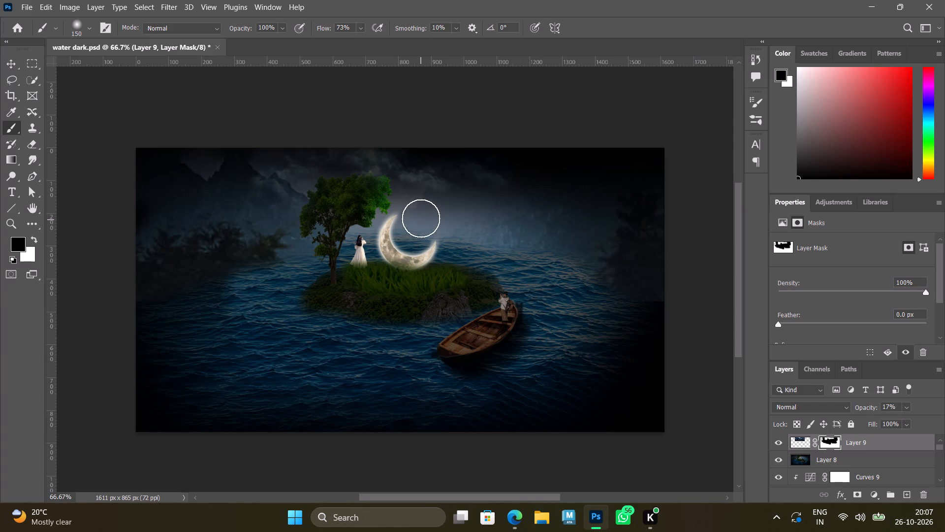
{"action": "left_click", "coordinate": [33, 232]}
{"action": "left_click", "coordinate": [33, 236]}
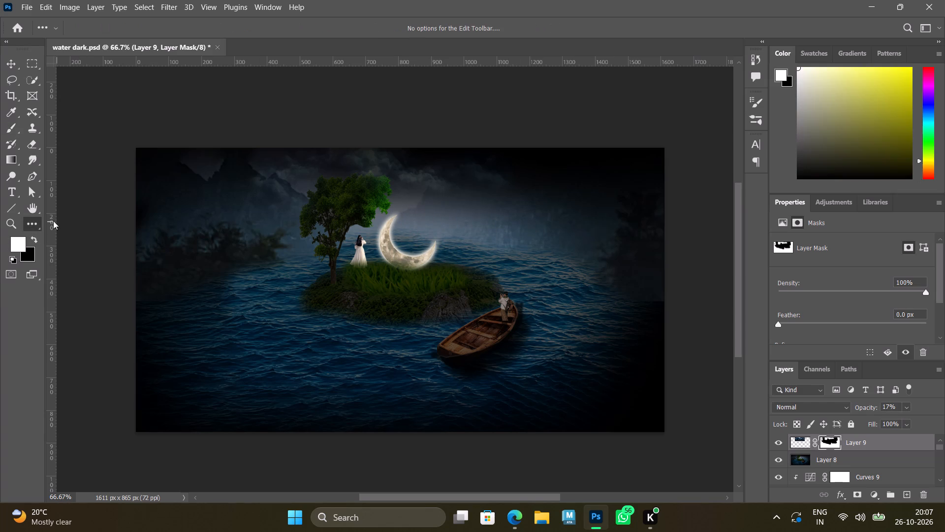
{"action": "left_click", "coordinate": [39, 225]}
{"action": "left_click", "coordinate": [35, 225]}
{"action": "left_click", "coordinate": [35, 238]}
{"action": "left_click", "coordinate": [9, 128]}
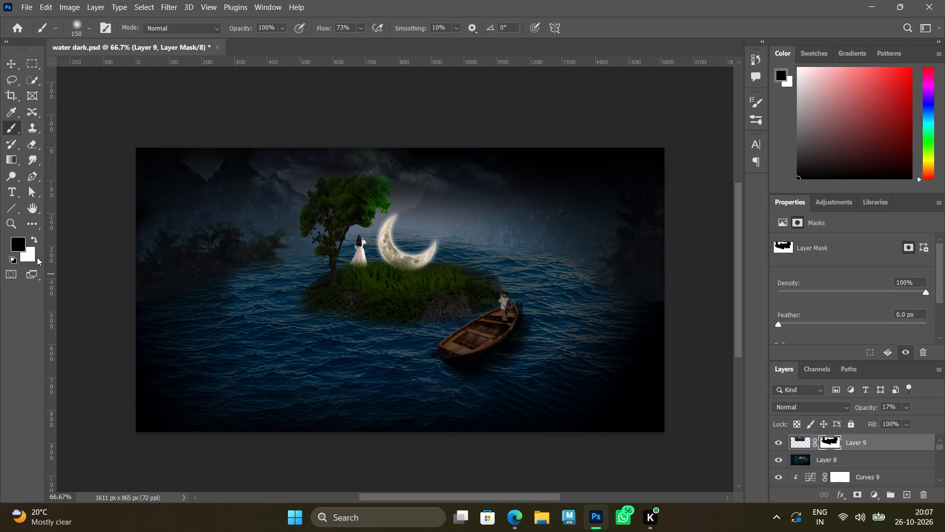
{"action": "left_click", "coordinate": [13, 133]}
{"action": "left_click_drag", "start_coordinate": [521, 227], "coordinate": [471, 253]}
{"action": "left_click_drag", "start_coordinate": [471, 253], "coordinate": [403, 285]}
Paint white on Layer 9's mask around the moon and across the sky beyond it to bring back the cloud.
{"action": "left_click", "coordinate": [36, 239]}
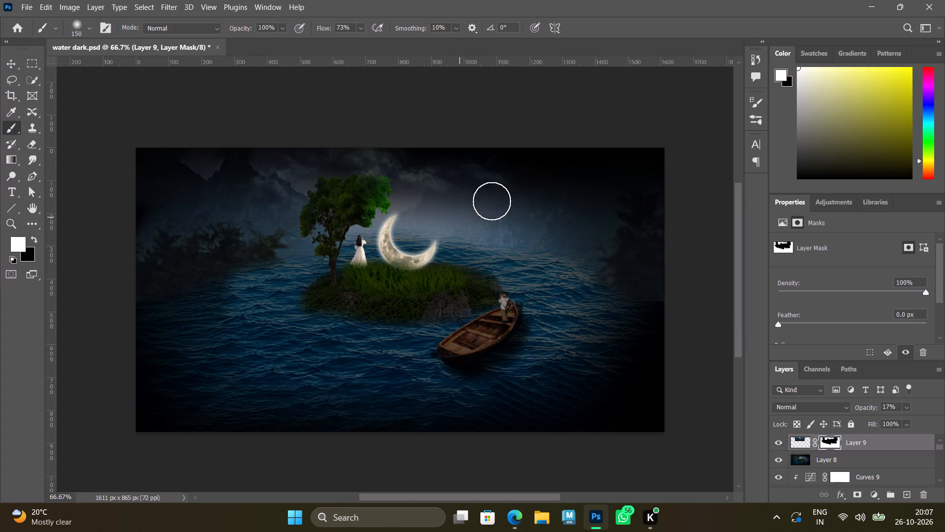
{"action": "left_click_drag", "start_coordinate": [454, 210], "coordinate": [419, 252]}
{"action": "left_click_drag", "start_coordinate": [420, 204], "coordinate": [369, 214]}
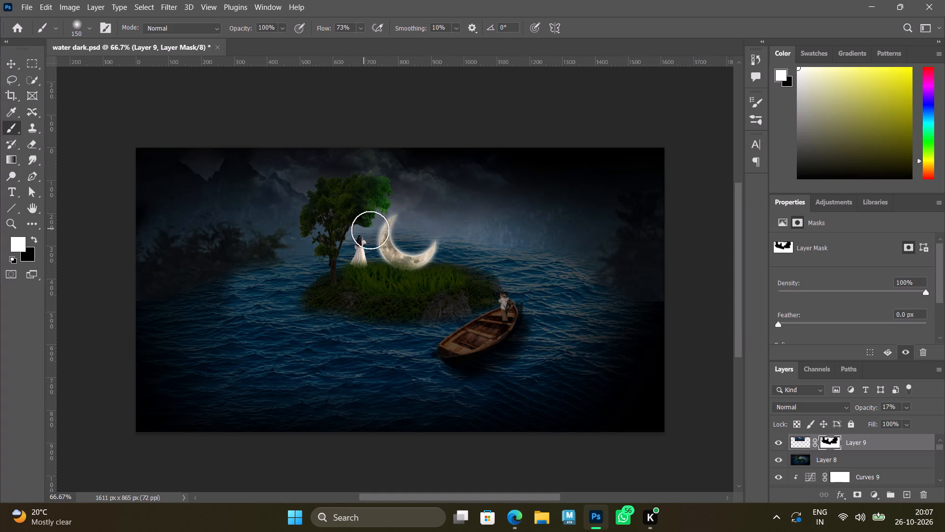
{"action": "left_click_drag", "start_coordinate": [428, 205], "coordinate": [367, 241]}
{"action": "left_click_drag", "start_coordinate": [429, 226], "coordinate": [522, 227]}
{"action": "left_click_drag", "start_coordinate": [454, 233], "coordinate": [515, 230]}
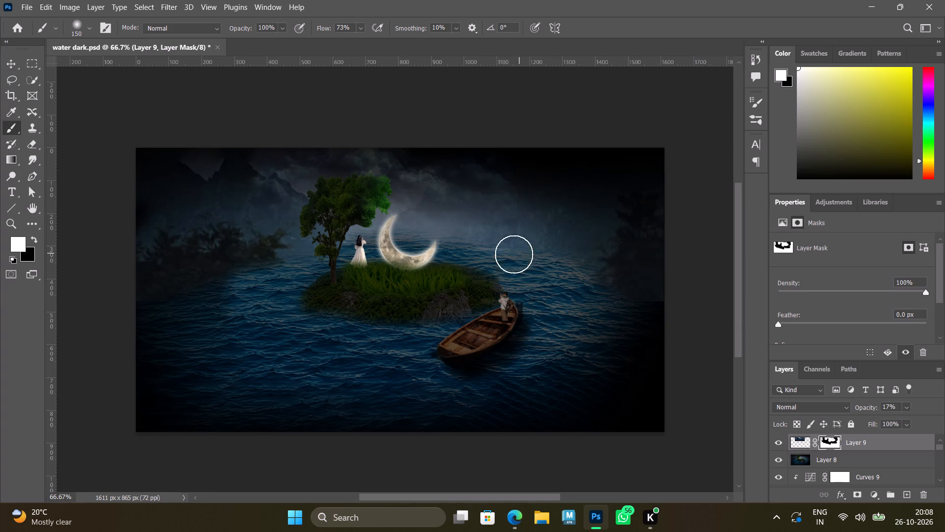
{"action": "left_click_drag", "start_coordinate": [477, 220], "coordinate": [561, 186]}
{"action": "left_click_drag", "start_coordinate": [447, 175], "coordinate": [586, 183]}
Scale the cloud on Layer 9 up to about 115% and shift it slightly up and left in the sky.
{"action": "key", "text": "ctrl+t"}
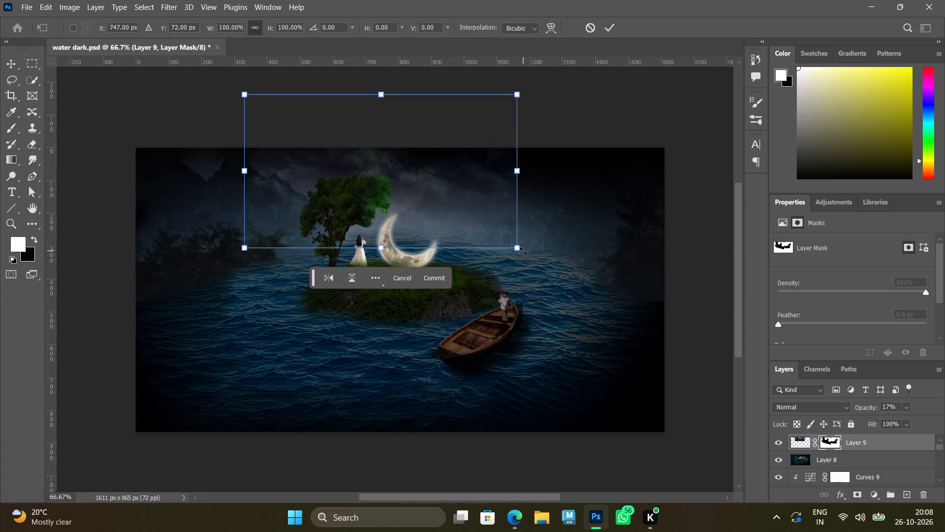
{"action": "left_click_drag", "start_coordinate": [523, 250], "coordinate": [573, 258]}
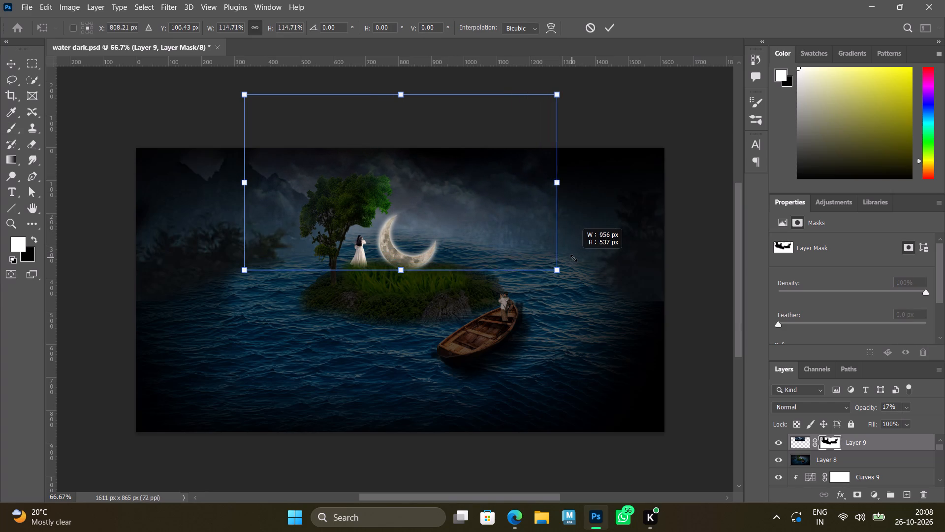
{"action": "left_click_drag", "start_coordinate": [573, 258], "coordinate": [574, 258]}
{"action": "left_click_drag", "start_coordinate": [452, 220], "coordinate": [446, 209]}
{"action": "key", "text": "Return"}
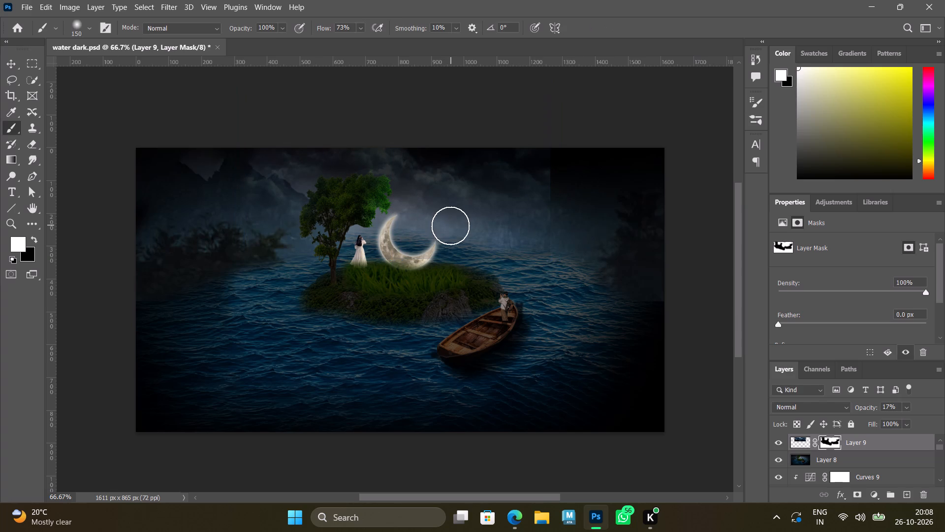
Paint black on Layer 9's mask to soften the cloud's hard vertical edge in the dark sky beyond the moon.
{"action": "left_click", "coordinate": [33, 235]}
{"action": "left_click_drag", "start_coordinate": [568, 249], "coordinate": [577, 265]}
{"action": "left_click", "coordinate": [31, 242]}
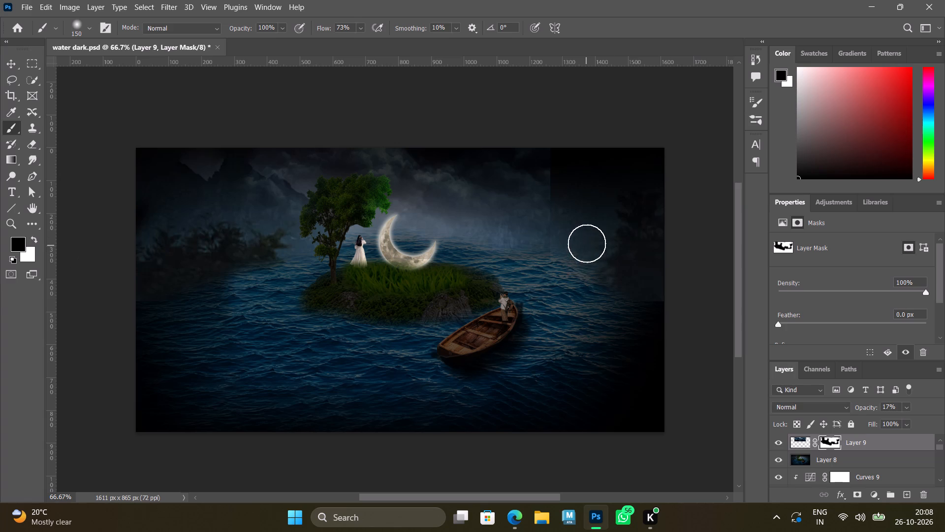
{"action": "left_click_drag", "start_coordinate": [576, 247], "coordinate": [548, 291]}
{"action": "left_click_drag", "start_coordinate": [559, 251], "coordinate": [572, 239]}
{"action": "left_click_drag", "start_coordinate": [561, 238], "coordinate": [613, 246]}
{"action": "left_click_drag", "start_coordinate": [585, 205], "coordinate": [598, 217]}
{"action": "left_click_drag", "start_coordinate": [567, 200], "coordinate": [596, 194]}
{"action": "left_click_drag", "start_coordinate": [563, 191], "coordinate": [602, 183]}
{"action": "left_click_drag", "start_coordinate": [568, 178], "coordinate": [612, 174]}
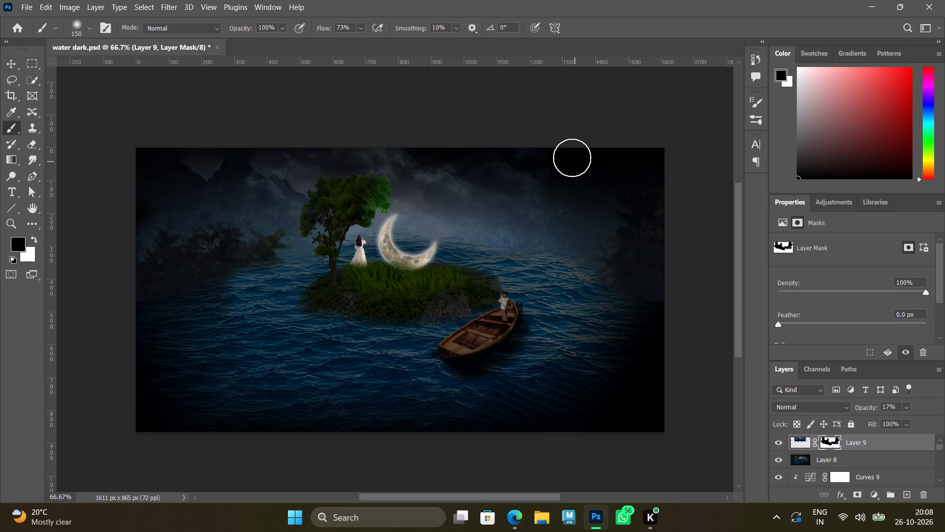
{"action": "left_click_drag", "start_coordinate": [569, 156], "coordinate": [703, 165]}
Raise the opacity of Layer 9 to 24%.
{"action": "left_click", "coordinate": [908, 404]}
{"action": "left_click_drag", "start_coordinate": [888, 422], "coordinate": [893, 421]}
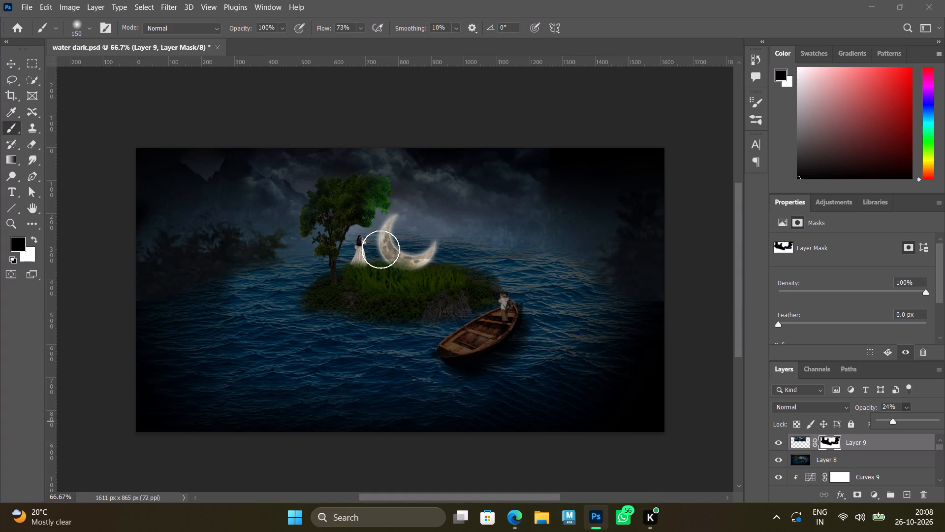
Paint black on Layer 9's mask over the crescent moon to clear the cloud haze from it, and dismiss the message notification.
{"action": "left_click_drag", "start_coordinate": [381, 253], "coordinate": [455, 267]}
{"action": "left_click_drag", "start_coordinate": [388, 234], "coordinate": [405, 257]}
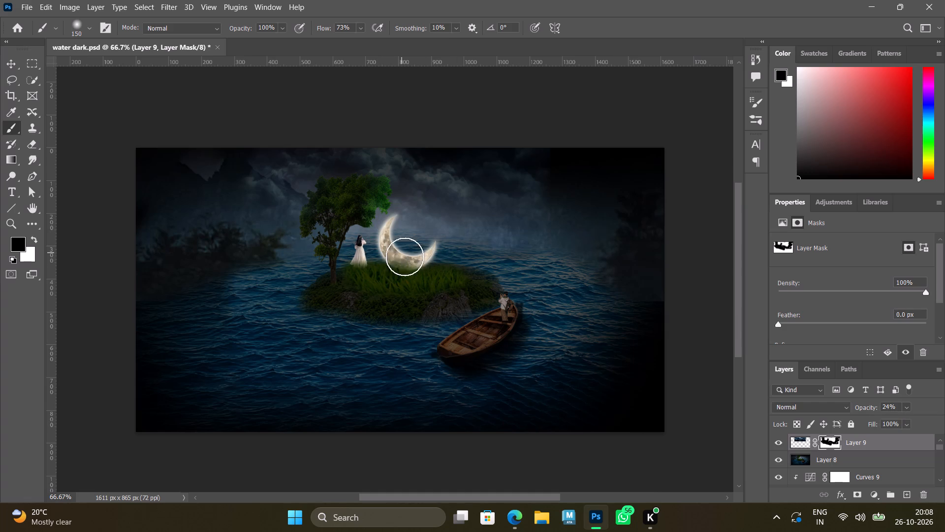
{"action": "left_click_drag", "start_coordinate": [405, 257], "coordinate": [441, 265]}
{"action": "left_click_drag", "start_coordinate": [427, 264], "coordinate": [444, 269]}
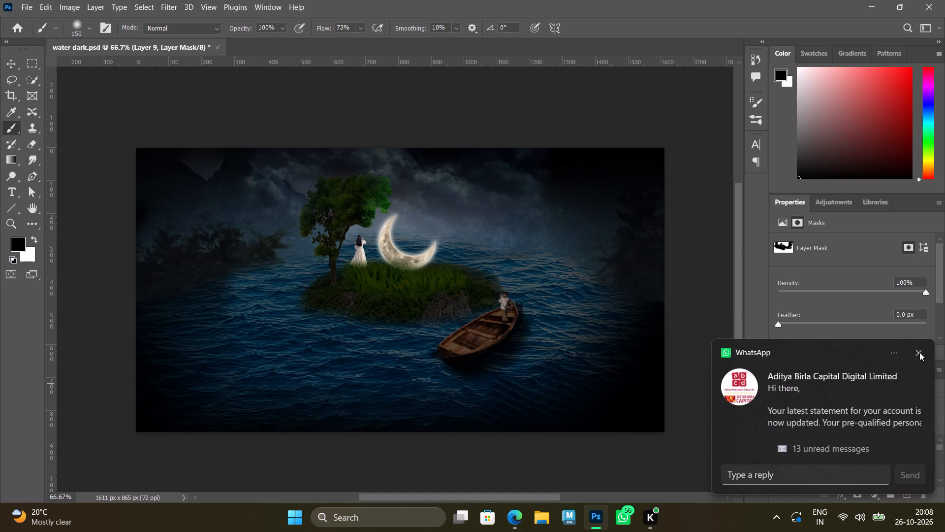
{"action": "left_click", "coordinate": [920, 350]}
Paint black on Layer 9's mask over the tree's trunk and foliage and the water beside the island to remove the cloud there.
{"action": "left_click_drag", "start_coordinate": [322, 249], "coordinate": [329, 216]}
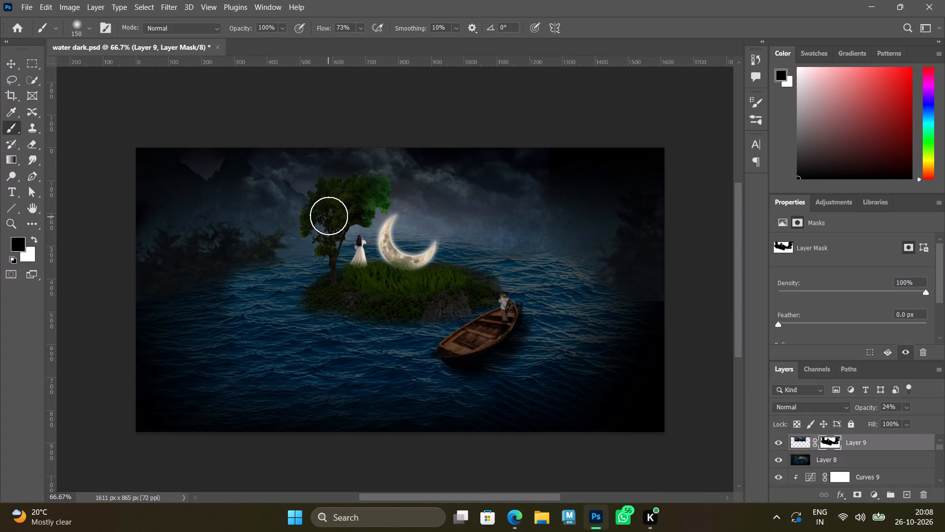
{"action": "left_click_drag", "start_coordinate": [329, 216], "coordinate": [344, 199]}
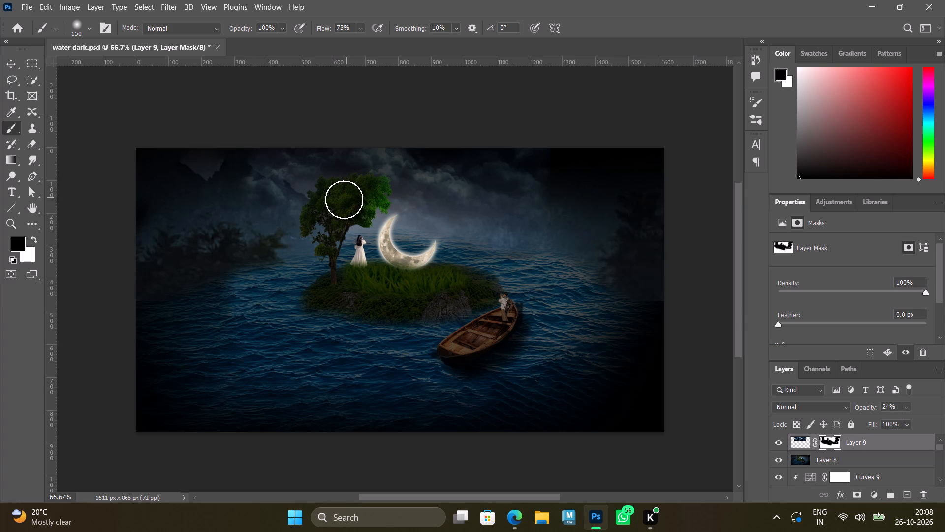
{"action": "left_click_drag", "start_coordinate": [344, 199], "coordinate": [275, 291]}
{"action": "left_click_drag", "start_coordinate": [275, 291], "coordinate": [301, 357]}
{"action": "scroll", "coordinate": [379, 369], "scroll_direction": "down", "scroll_amount": 2}
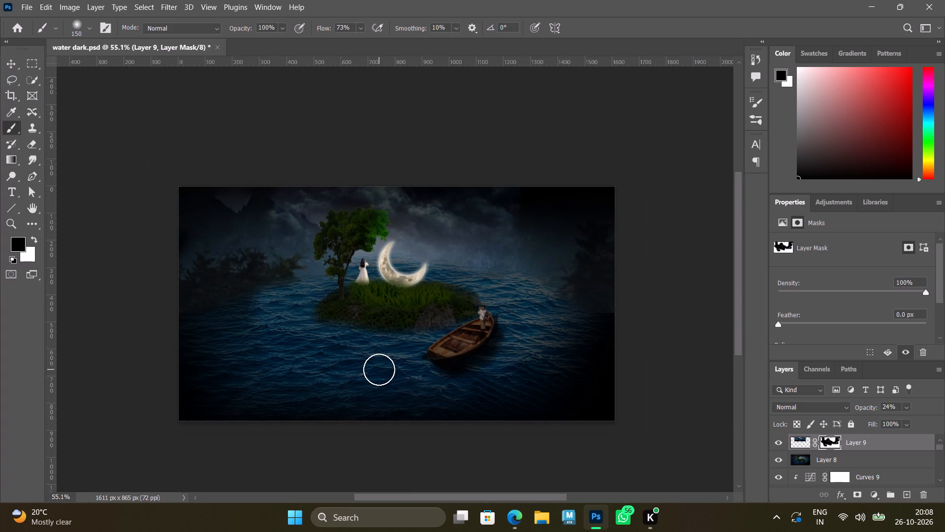
{"action": "scroll", "coordinate": [381, 372], "scroll_direction": "up", "scroll_amount": 2}
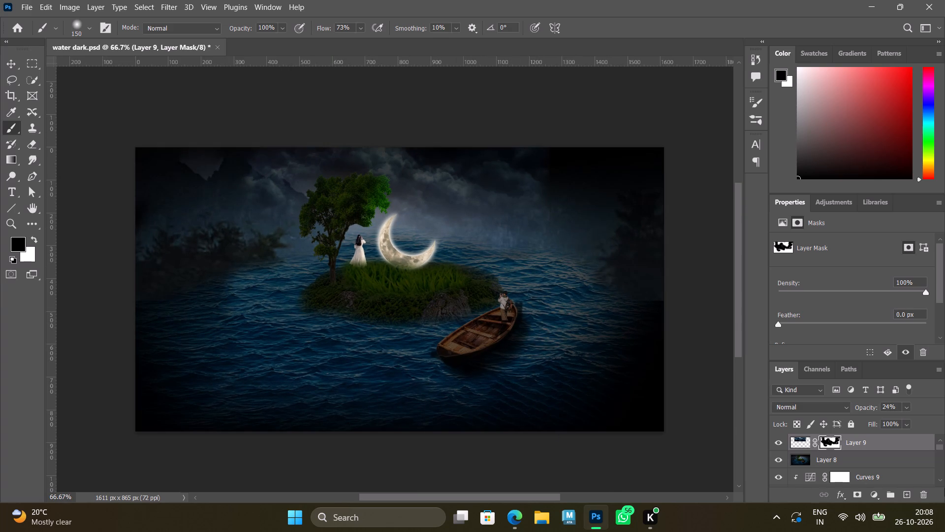
Target Layer 9's image instead of its mask and choose a yellow hue for the foreground colour.
{"action": "left_click", "coordinate": [872, 440]}
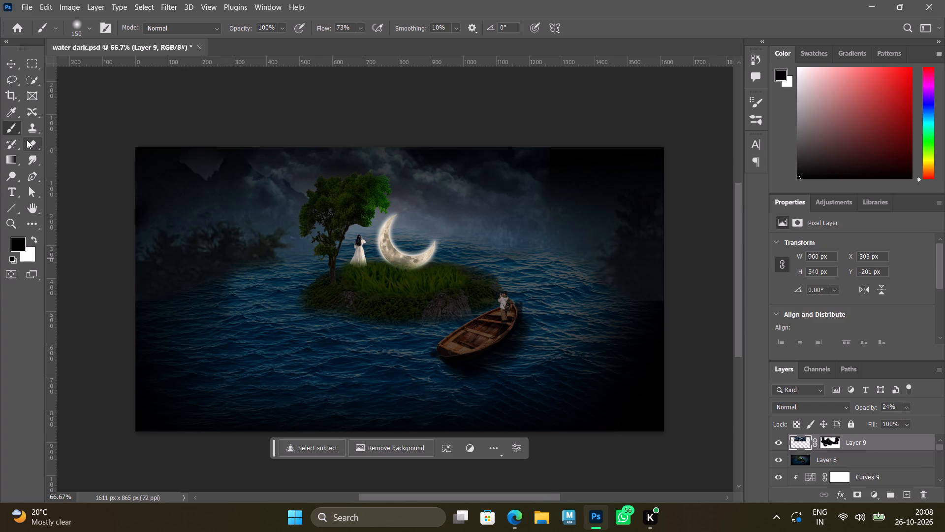
{"action": "left_click", "coordinate": [22, 242]}
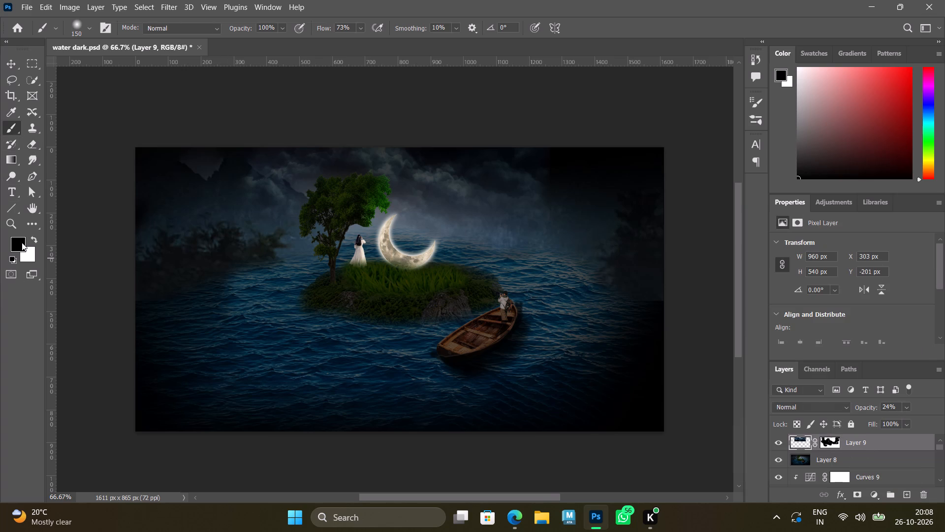
{"action": "left_click", "coordinate": [753, 419]}
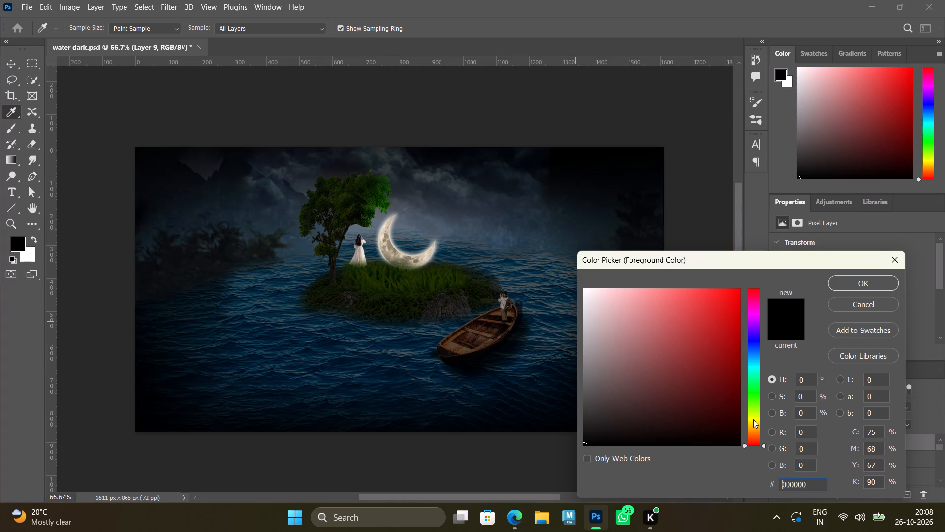
Set the foreground colour to pale yellow #edec99 and dab it once on Layer 9 over the water below the island.
{"action": "left_click", "coordinate": [639, 299]}
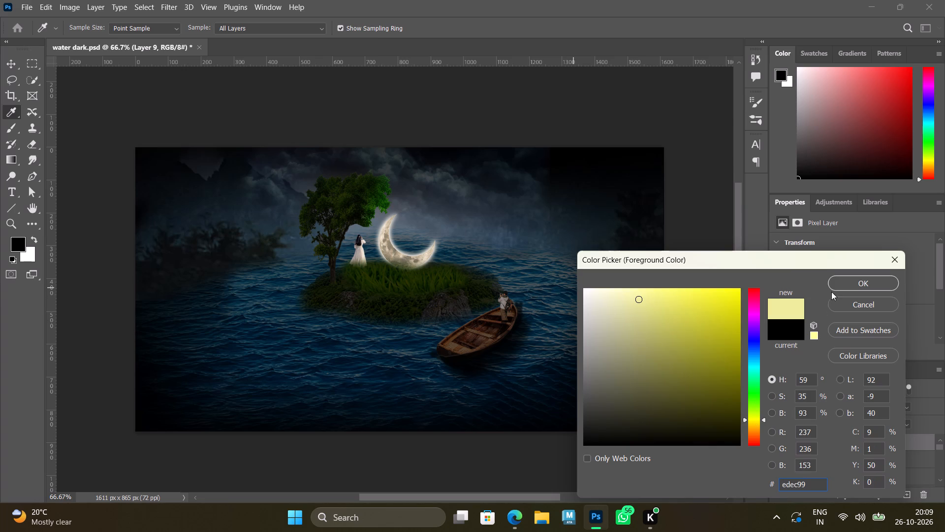
{"action": "left_click", "coordinate": [866, 285]}
{"action": "left_click", "coordinate": [340, 347]}
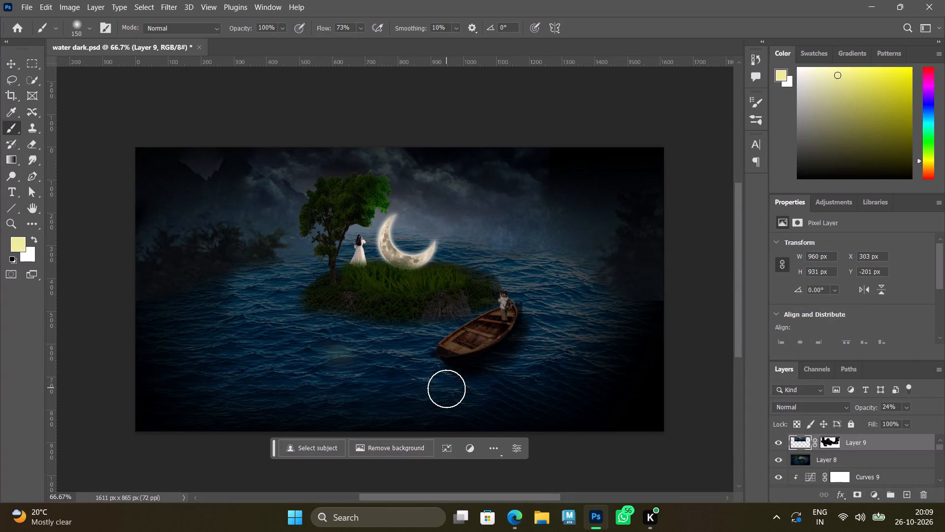
Enlarge the brush to 900 px and undo the small pale yellow dab on Layer 9.
{"action": "key", "text": "bracketright"}
{"action": "key", "text": "bracketright"}
{"action": "key", "text": "bracketright"}
{"action": "key", "text": "bracketright"}
{"action": "key", "text": "bracketright"}
{"action": "key", "text": "bracketright"}
{"action": "key", "text": "bracketright"}
{"action": "key", "text": "bracketright"}
{"action": "key", "text": "bracketright"}
{"action": "key", "text": "bracketright"}
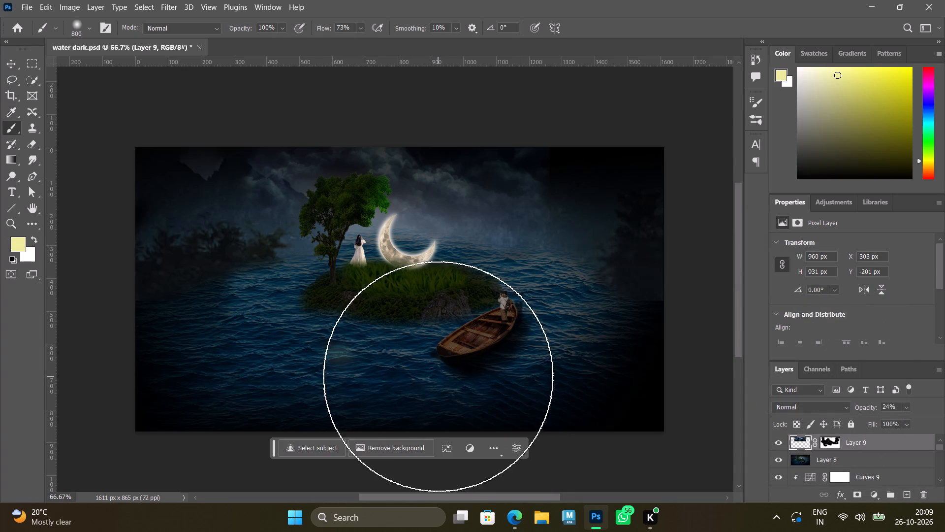
{"action": "key", "text": "ctrl+z"}
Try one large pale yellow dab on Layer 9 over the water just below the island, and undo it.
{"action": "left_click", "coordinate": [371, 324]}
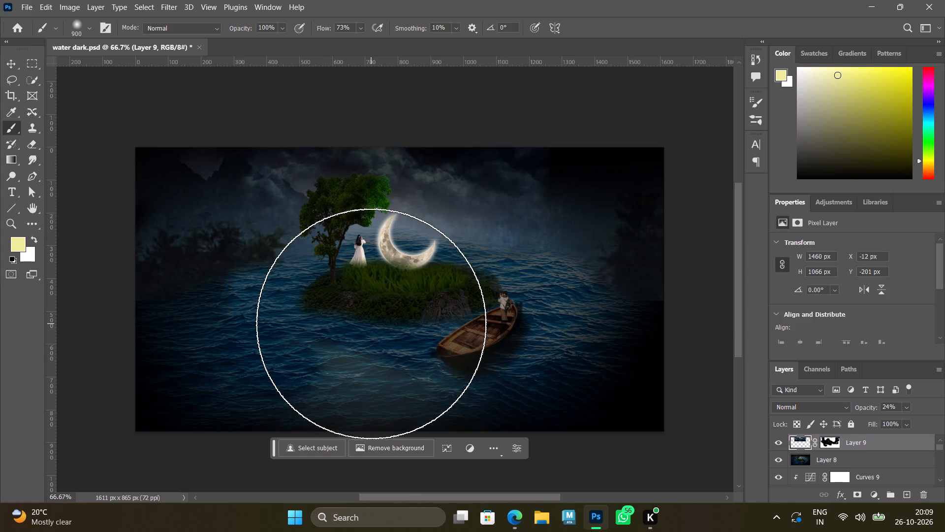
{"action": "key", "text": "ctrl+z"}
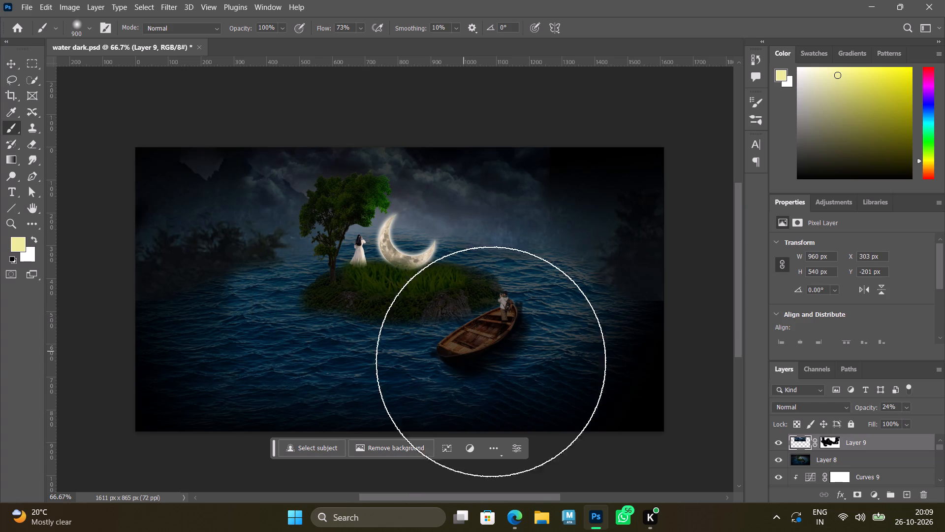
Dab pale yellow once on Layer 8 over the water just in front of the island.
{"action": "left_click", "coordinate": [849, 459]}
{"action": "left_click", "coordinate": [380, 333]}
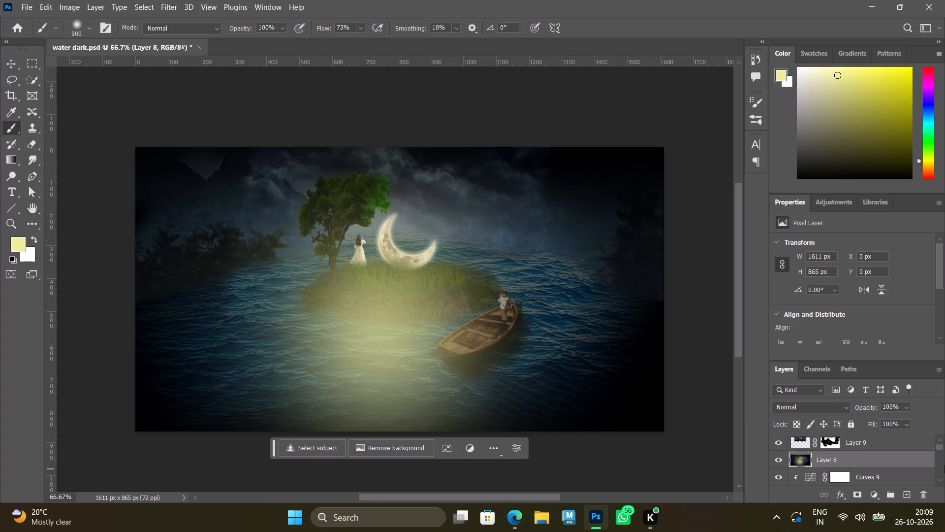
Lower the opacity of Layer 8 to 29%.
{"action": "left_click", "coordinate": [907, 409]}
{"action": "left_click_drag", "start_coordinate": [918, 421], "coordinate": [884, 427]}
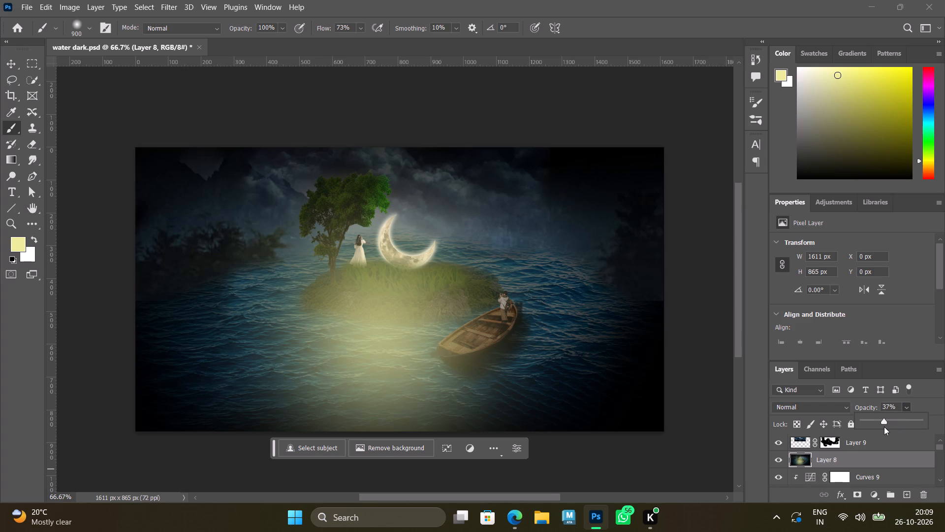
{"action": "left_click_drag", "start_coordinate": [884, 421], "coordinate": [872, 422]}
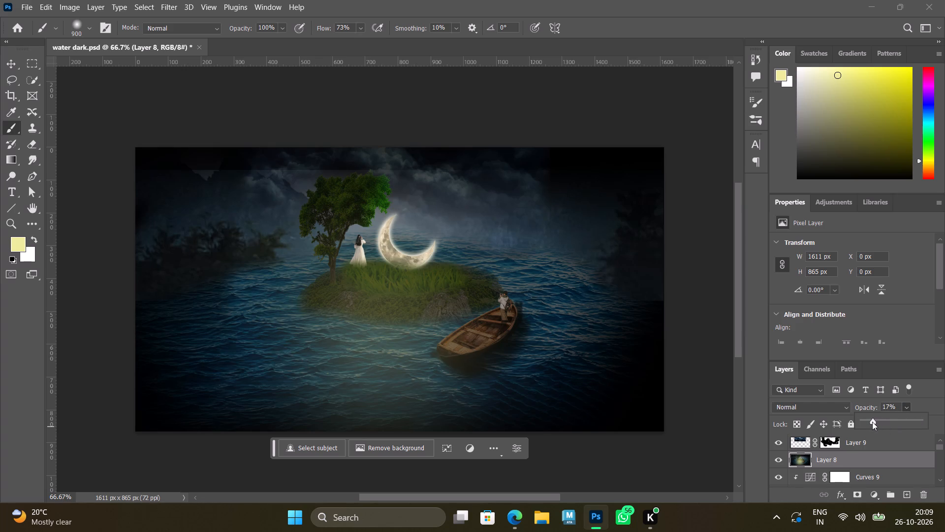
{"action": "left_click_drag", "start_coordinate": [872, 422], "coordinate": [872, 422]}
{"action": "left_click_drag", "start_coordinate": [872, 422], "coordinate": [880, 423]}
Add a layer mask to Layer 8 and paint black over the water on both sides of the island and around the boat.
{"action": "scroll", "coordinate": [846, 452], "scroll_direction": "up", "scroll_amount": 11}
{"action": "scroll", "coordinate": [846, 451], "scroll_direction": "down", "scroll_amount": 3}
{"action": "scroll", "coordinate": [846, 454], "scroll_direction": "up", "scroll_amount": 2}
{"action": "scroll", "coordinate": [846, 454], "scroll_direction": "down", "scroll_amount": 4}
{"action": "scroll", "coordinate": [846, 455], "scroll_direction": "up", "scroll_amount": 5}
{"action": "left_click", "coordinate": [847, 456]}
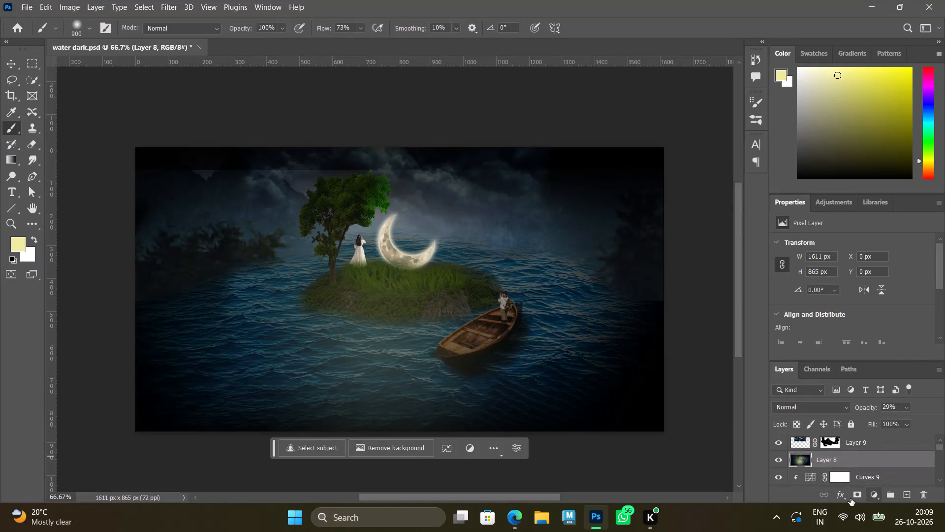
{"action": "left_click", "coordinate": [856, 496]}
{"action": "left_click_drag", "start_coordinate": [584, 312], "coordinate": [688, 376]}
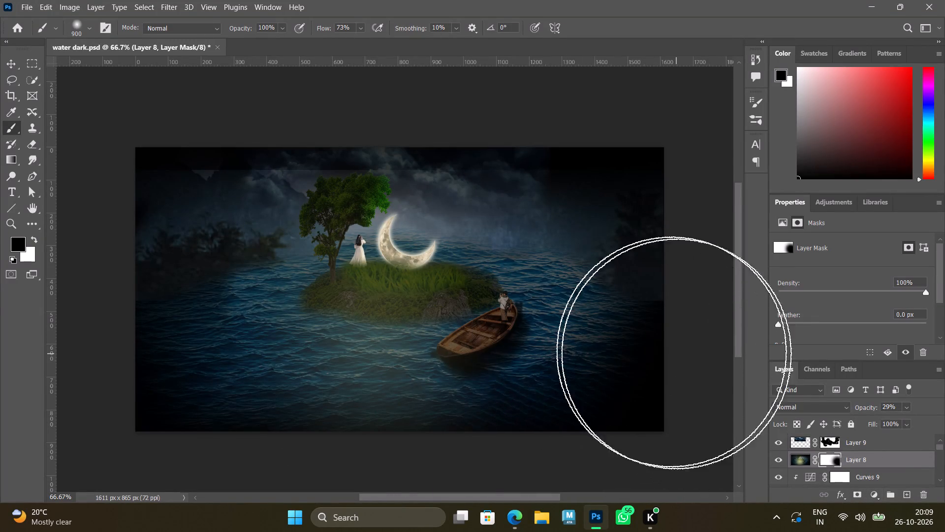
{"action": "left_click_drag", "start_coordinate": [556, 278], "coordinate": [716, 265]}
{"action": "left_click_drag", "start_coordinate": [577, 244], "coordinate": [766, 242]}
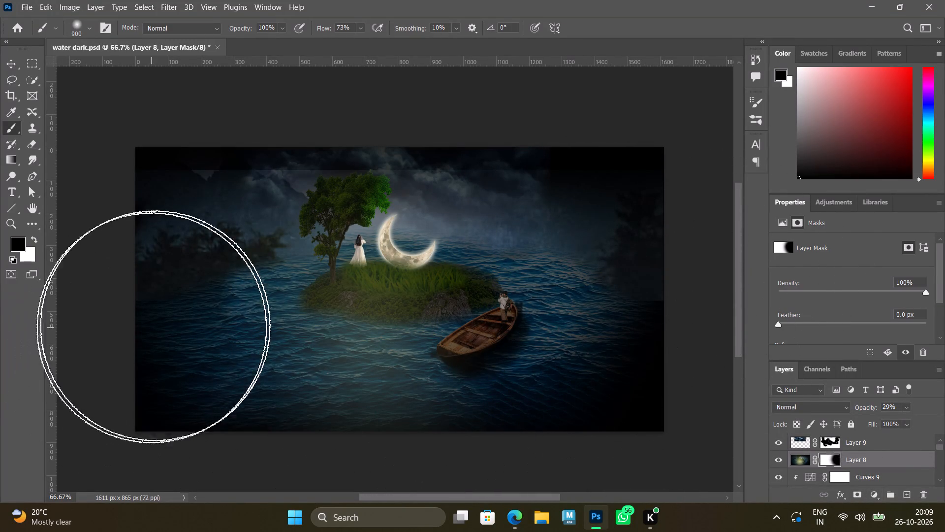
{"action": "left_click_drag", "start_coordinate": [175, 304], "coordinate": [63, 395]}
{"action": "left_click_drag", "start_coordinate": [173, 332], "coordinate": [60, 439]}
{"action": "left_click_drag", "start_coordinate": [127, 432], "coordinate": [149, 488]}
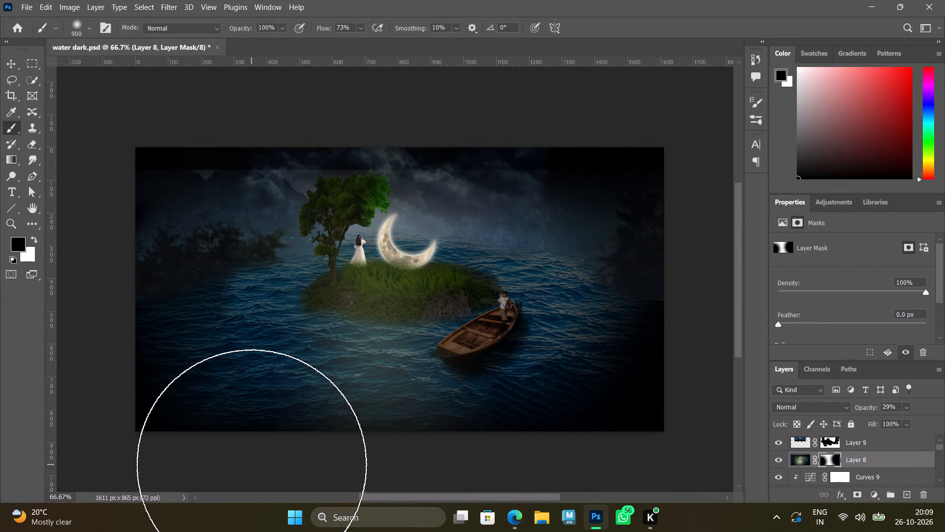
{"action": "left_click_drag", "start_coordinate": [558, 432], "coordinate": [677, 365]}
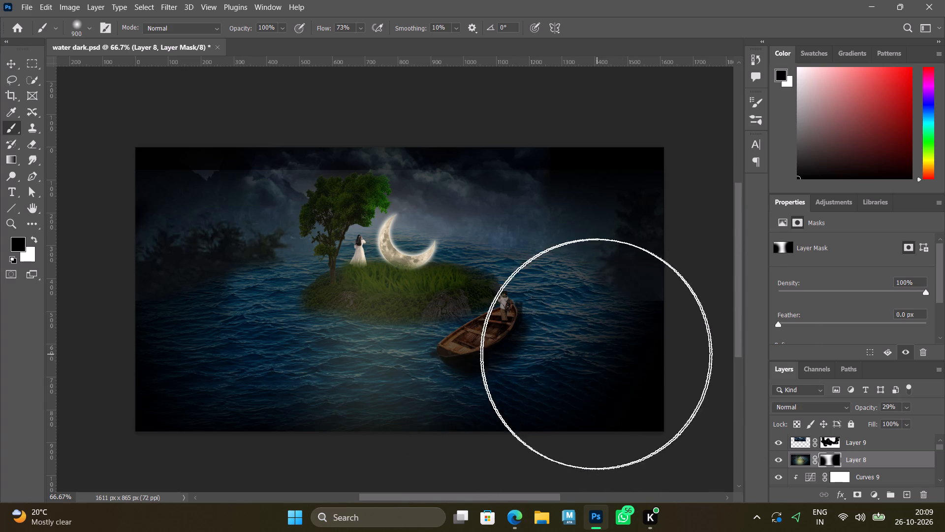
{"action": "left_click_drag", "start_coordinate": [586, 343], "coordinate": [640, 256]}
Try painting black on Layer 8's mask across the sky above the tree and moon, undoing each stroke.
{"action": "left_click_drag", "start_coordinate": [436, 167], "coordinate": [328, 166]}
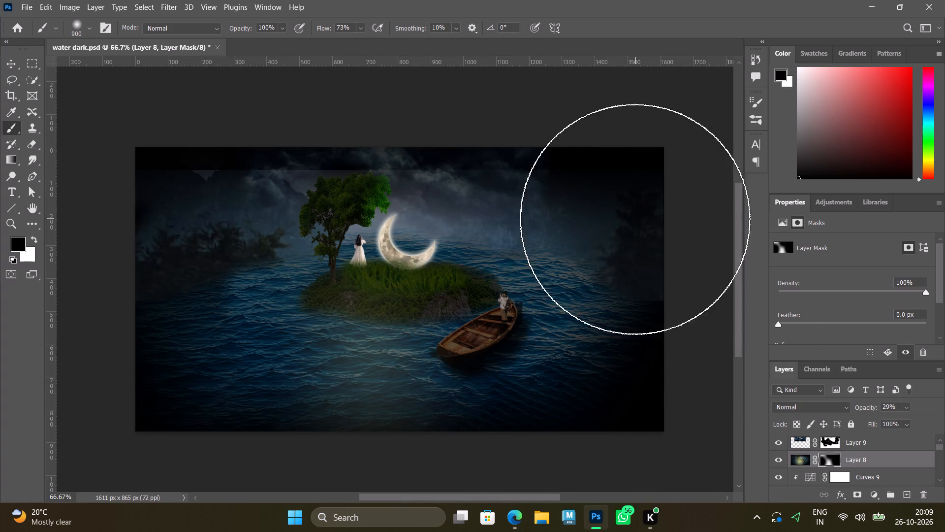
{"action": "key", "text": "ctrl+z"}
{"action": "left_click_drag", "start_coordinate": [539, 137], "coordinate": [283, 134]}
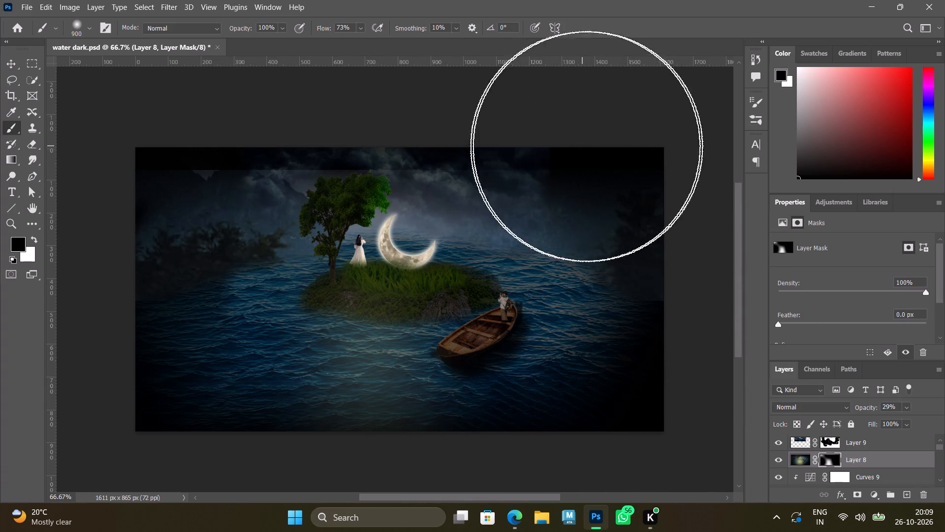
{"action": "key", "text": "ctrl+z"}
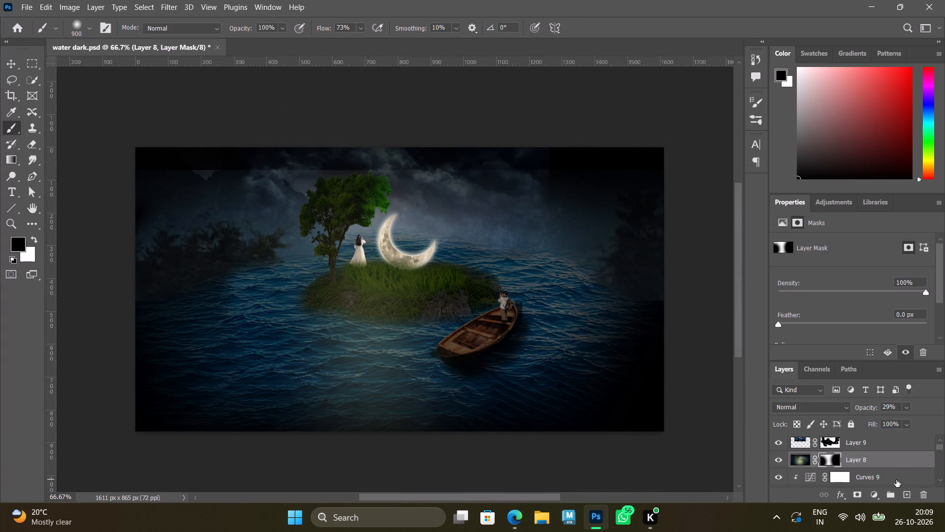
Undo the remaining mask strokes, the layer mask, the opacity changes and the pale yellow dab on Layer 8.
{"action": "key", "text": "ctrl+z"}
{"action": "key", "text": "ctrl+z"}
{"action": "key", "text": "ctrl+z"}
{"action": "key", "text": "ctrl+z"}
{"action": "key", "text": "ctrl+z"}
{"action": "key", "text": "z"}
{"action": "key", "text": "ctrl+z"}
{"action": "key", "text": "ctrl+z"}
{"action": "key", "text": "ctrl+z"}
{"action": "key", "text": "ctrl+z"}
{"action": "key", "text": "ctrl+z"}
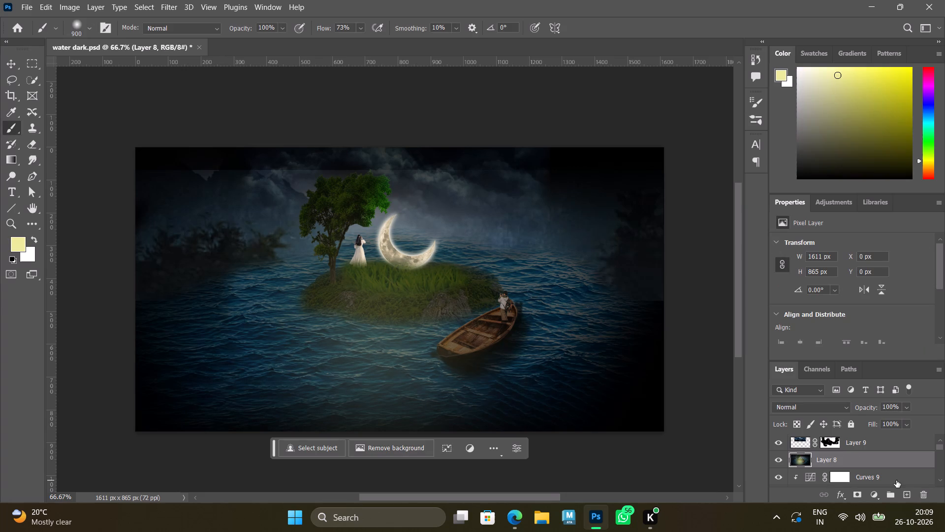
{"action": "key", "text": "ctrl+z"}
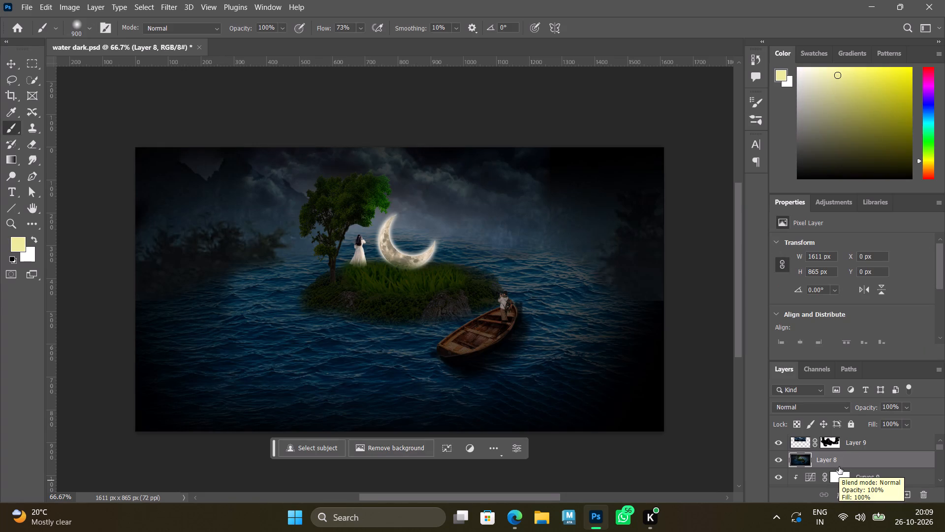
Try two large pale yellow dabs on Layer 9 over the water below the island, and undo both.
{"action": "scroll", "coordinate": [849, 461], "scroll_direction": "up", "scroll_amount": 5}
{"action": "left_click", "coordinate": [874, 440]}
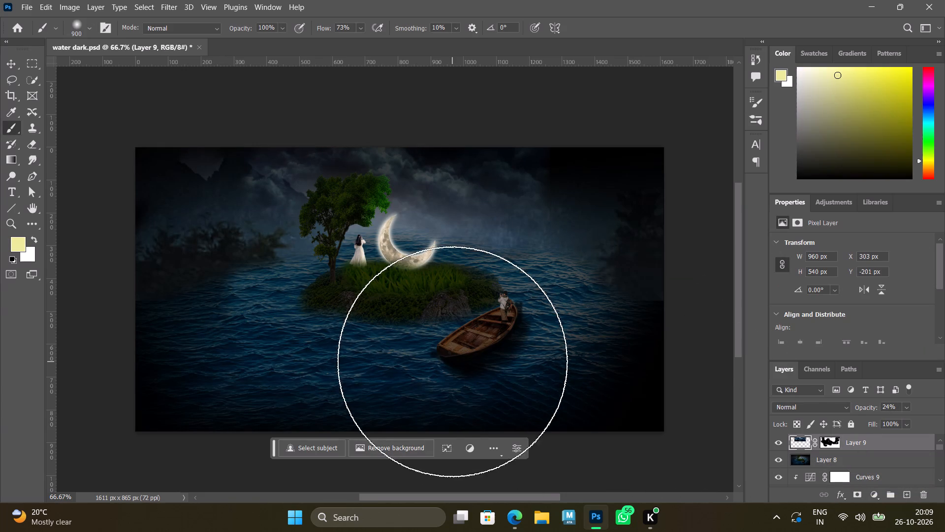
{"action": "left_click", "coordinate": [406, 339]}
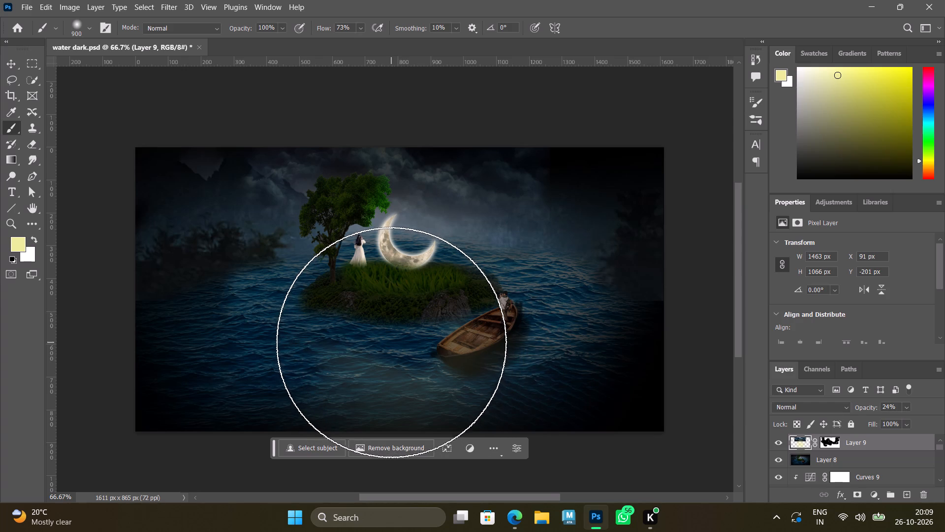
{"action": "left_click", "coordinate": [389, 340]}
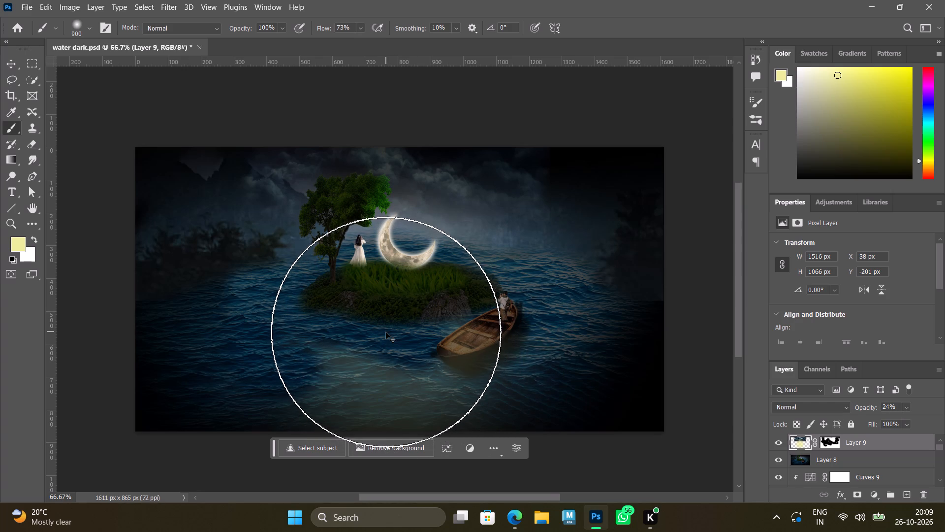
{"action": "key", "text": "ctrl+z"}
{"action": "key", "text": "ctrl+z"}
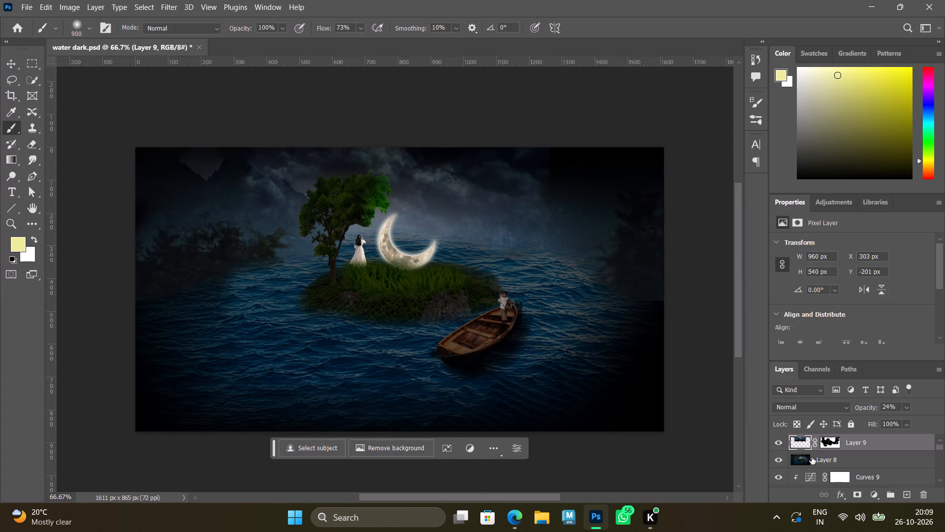
Dab pale yellow twice on Layer 8, side by side over the water between the island and the image's lower edge.
{"action": "left_click", "coordinate": [812, 457]}
{"action": "left_click", "coordinate": [419, 370]}
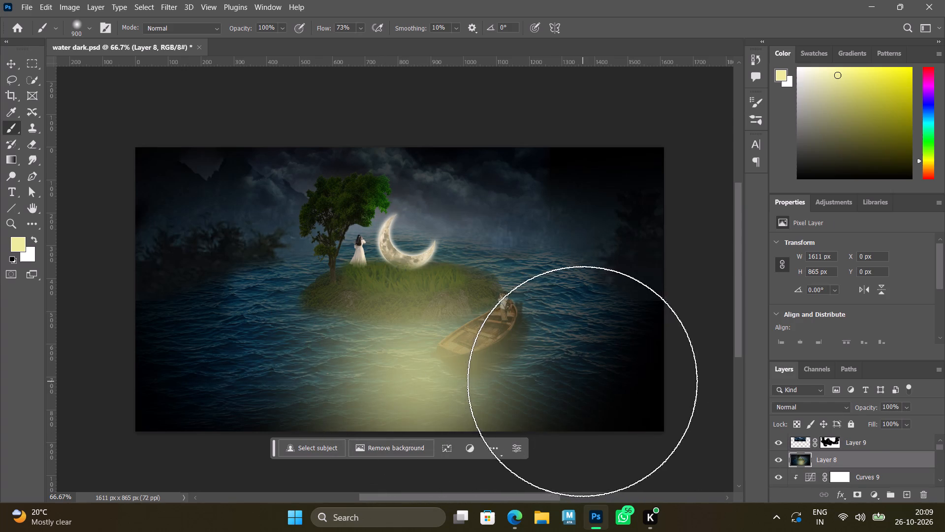
{"action": "left_click", "coordinate": [355, 372]}
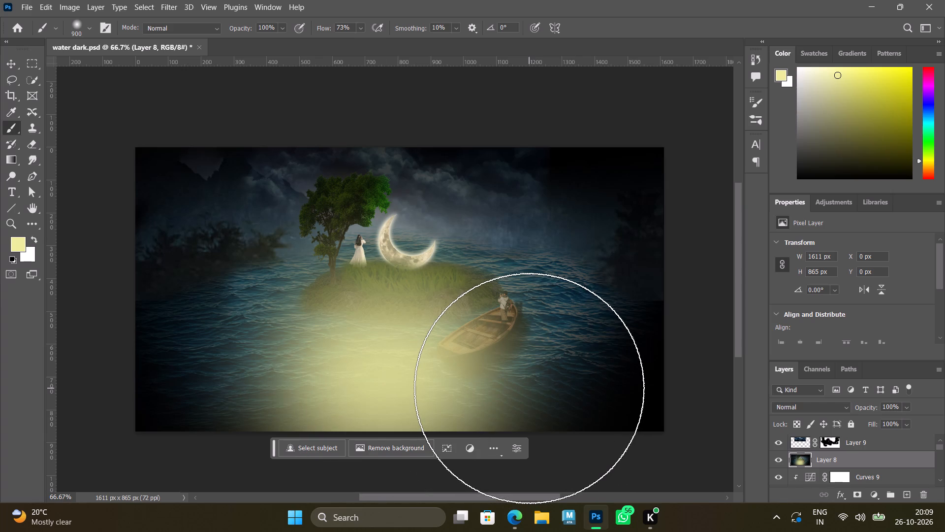
Add a layer mask to Layer 8 and paint black over the boat side and the opposite side to narrow the yellow glow.
{"action": "left_click", "coordinate": [857, 496]}
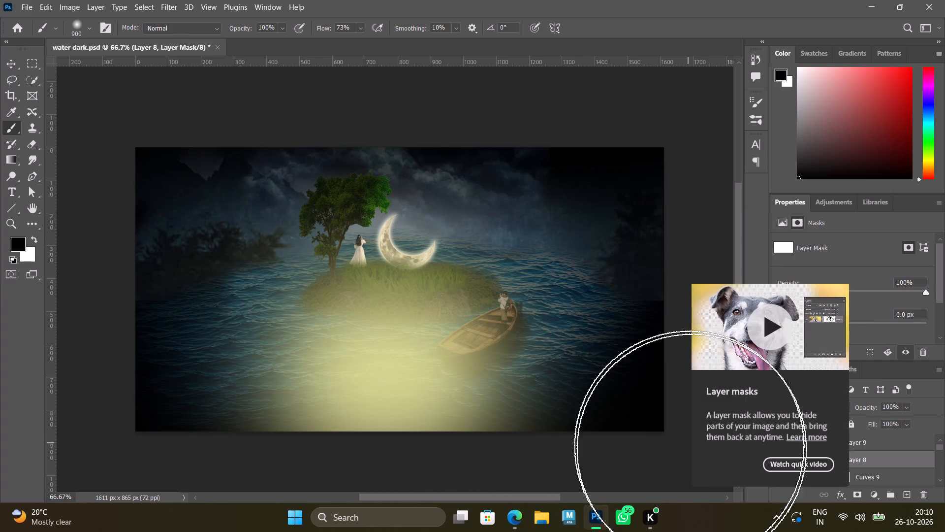
{"action": "left_click_drag", "start_coordinate": [585, 306], "coordinate": [627, 349]}
{"action": "left_click_drag", "start_coordinate": [607, 351], "coordinate": [608, 361]}
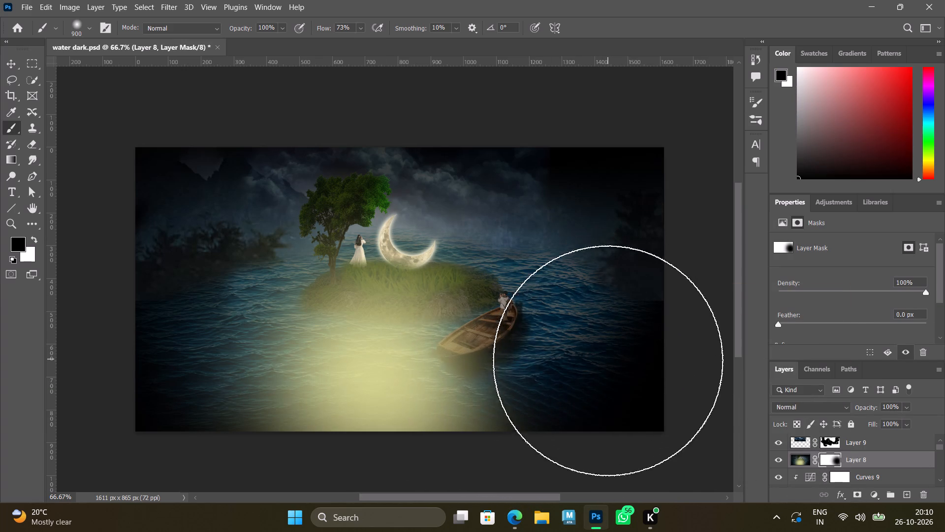
{"action": "left_click_drag", "start_coordinate": [608, 361], "coordinate": [627, 397]}
{"action": "left_click_drag", "start_coordinate": [614, 406], "coordinate": [643, 414]}
{"action": "left_click_drag", "start_coordinate": [546, 469], "coordinate": [587, 472]}
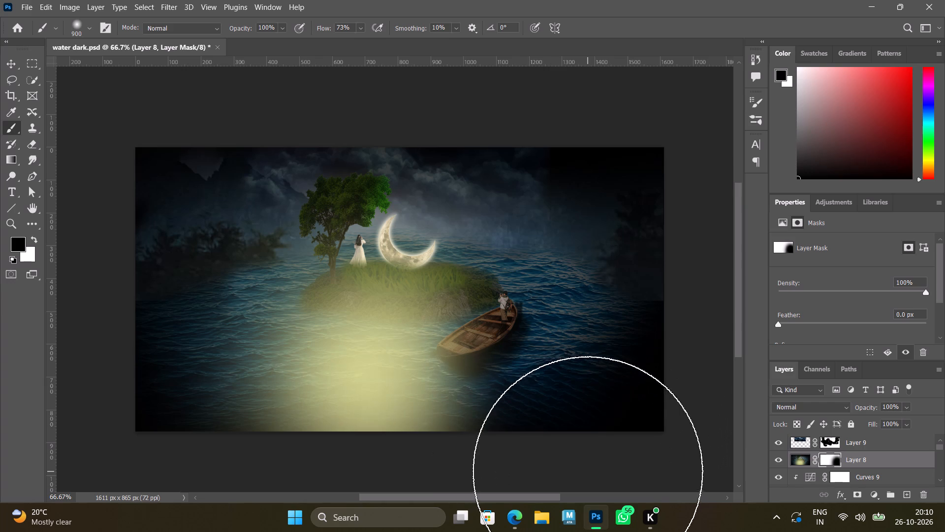
{"action": "left_click_drag", "start_coordinate": [166, 435], "coordinate": [152, 444]}
{"action": "left_click", "coordinate": [179, 355]}
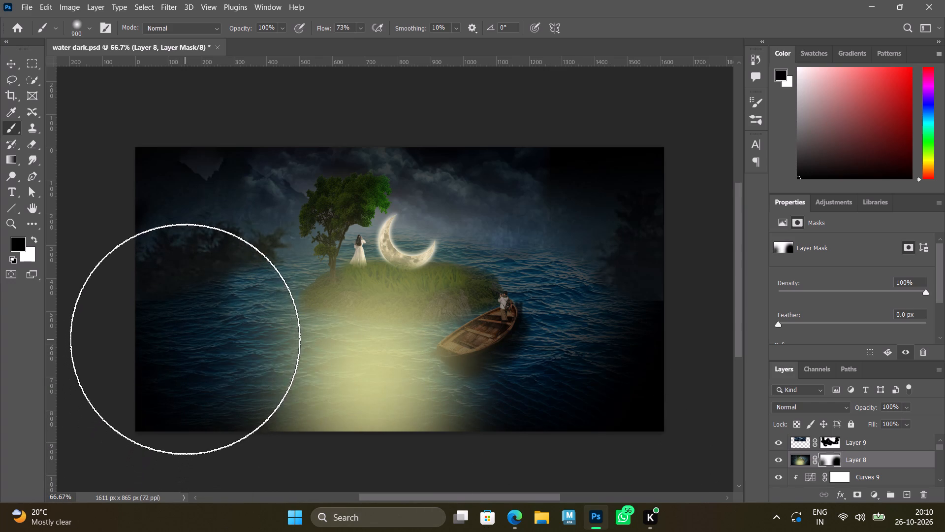
{"action": "left_click", "coordinate": [198, 333]}
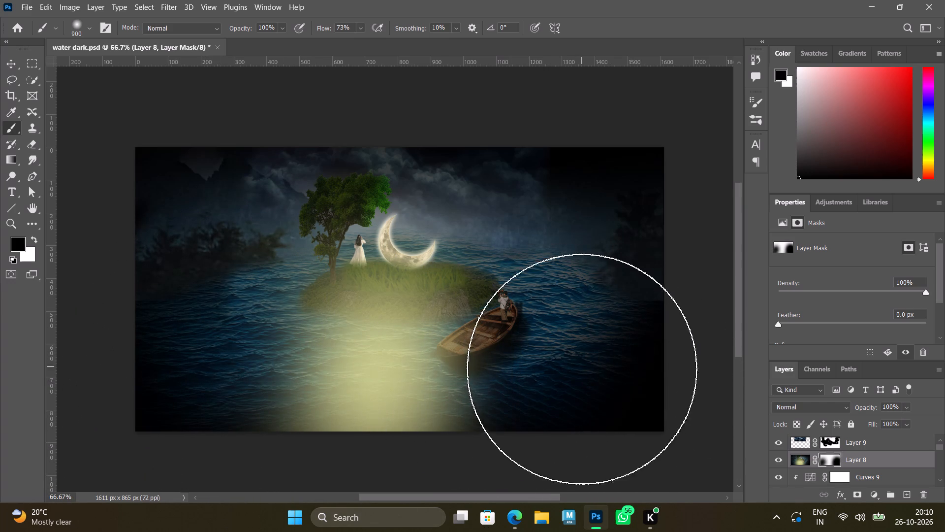
{"action": "left_click_drag", "start_coordinate": [581, 378], "coordinate": [639, 393]}
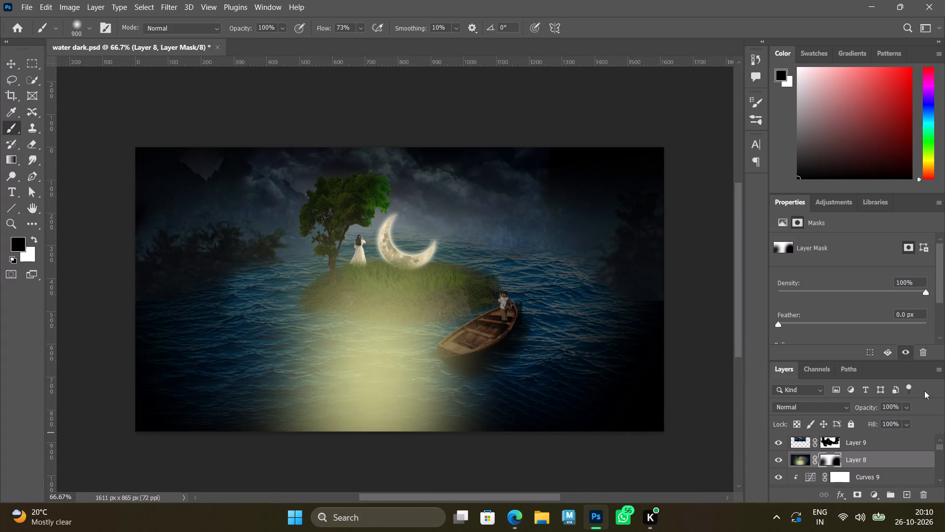
Lower the opacity of Layer 8 to 46%.
{"action": "left_click", "coordinate": [908, 408]}
{"action": "left_click_drag", "start_coordinate": [916, 421], "coordinate": [908, 421]}
{"action": "left_click_drag", "start_coordinate": [908, 421], "coordinate": [889, 422]}
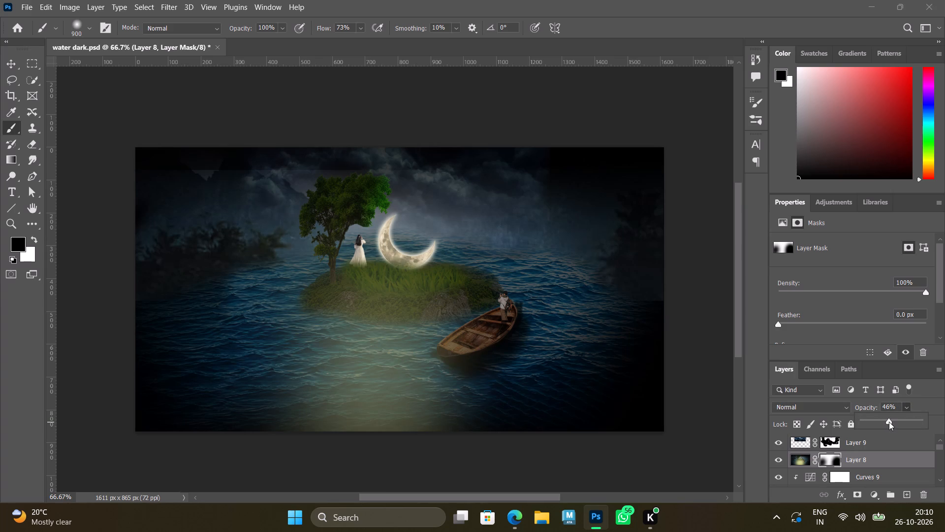
Switch the foreground colour to white and dab Layer 8's mask once over the water just below the boat.
{"action": "left_click", "coordinate": [36, 241]}
{"action": "left_click", "coordinate": [506, 389]}
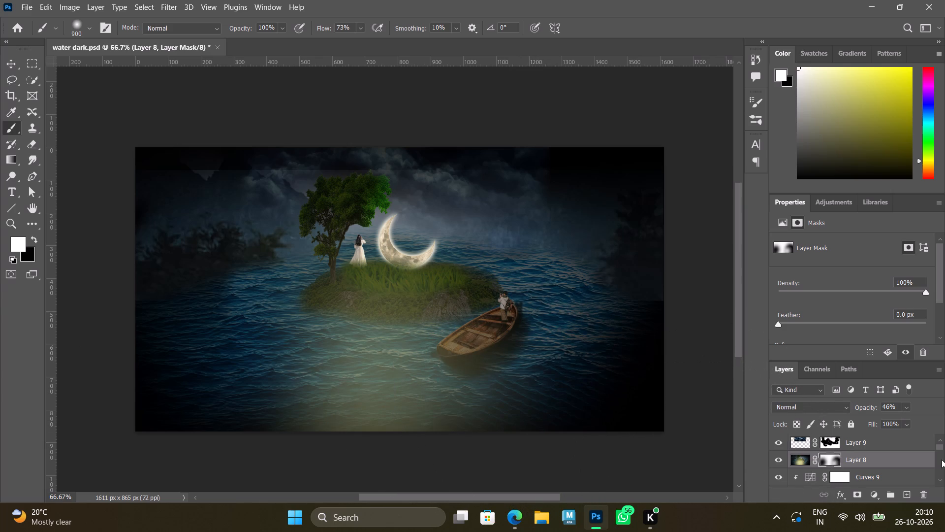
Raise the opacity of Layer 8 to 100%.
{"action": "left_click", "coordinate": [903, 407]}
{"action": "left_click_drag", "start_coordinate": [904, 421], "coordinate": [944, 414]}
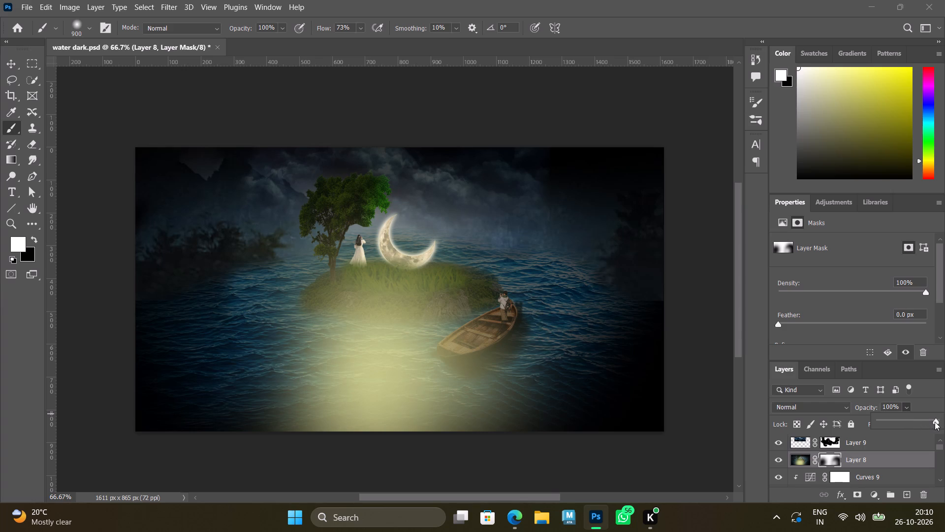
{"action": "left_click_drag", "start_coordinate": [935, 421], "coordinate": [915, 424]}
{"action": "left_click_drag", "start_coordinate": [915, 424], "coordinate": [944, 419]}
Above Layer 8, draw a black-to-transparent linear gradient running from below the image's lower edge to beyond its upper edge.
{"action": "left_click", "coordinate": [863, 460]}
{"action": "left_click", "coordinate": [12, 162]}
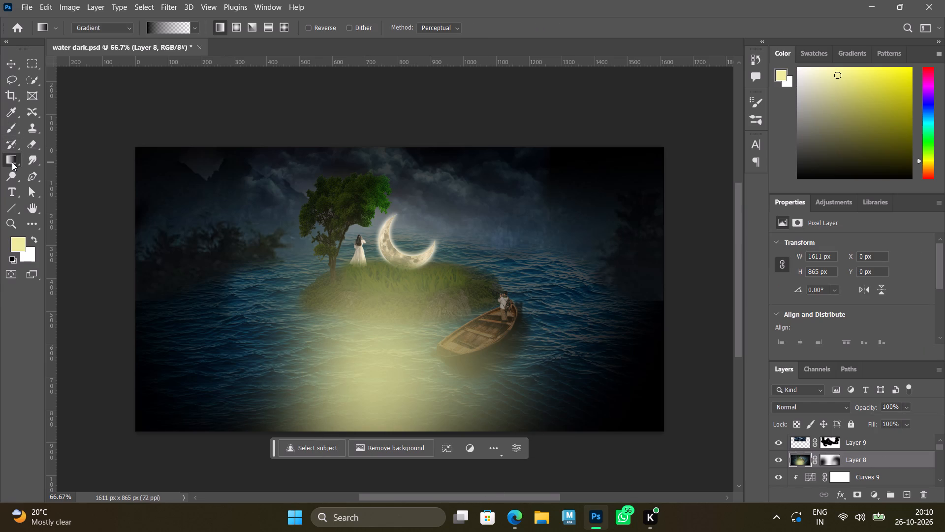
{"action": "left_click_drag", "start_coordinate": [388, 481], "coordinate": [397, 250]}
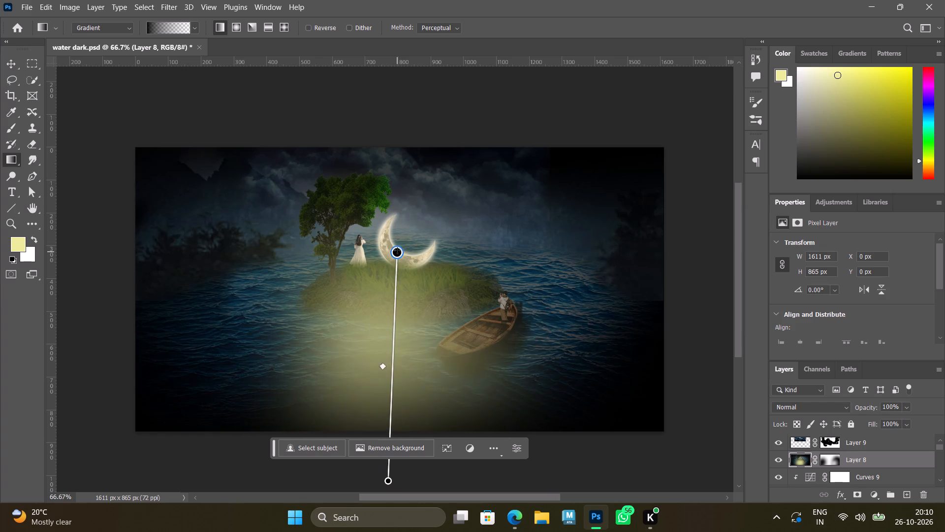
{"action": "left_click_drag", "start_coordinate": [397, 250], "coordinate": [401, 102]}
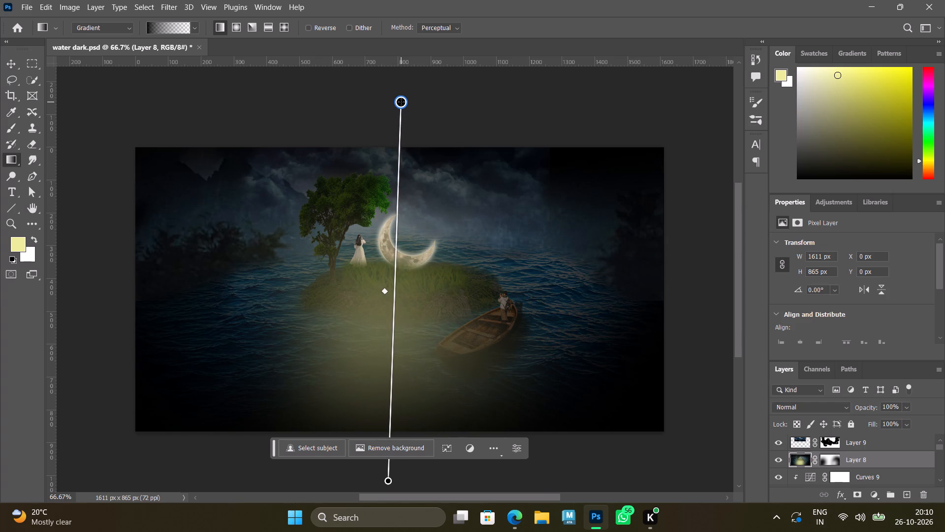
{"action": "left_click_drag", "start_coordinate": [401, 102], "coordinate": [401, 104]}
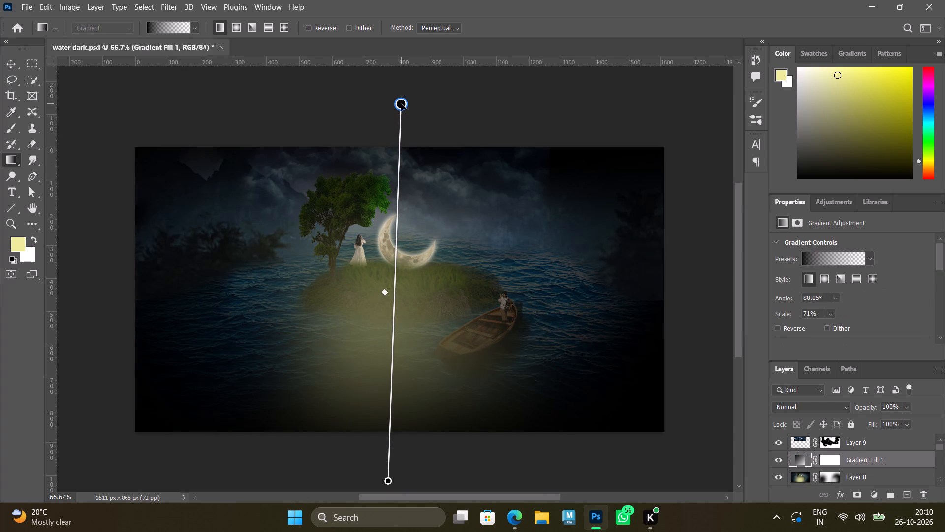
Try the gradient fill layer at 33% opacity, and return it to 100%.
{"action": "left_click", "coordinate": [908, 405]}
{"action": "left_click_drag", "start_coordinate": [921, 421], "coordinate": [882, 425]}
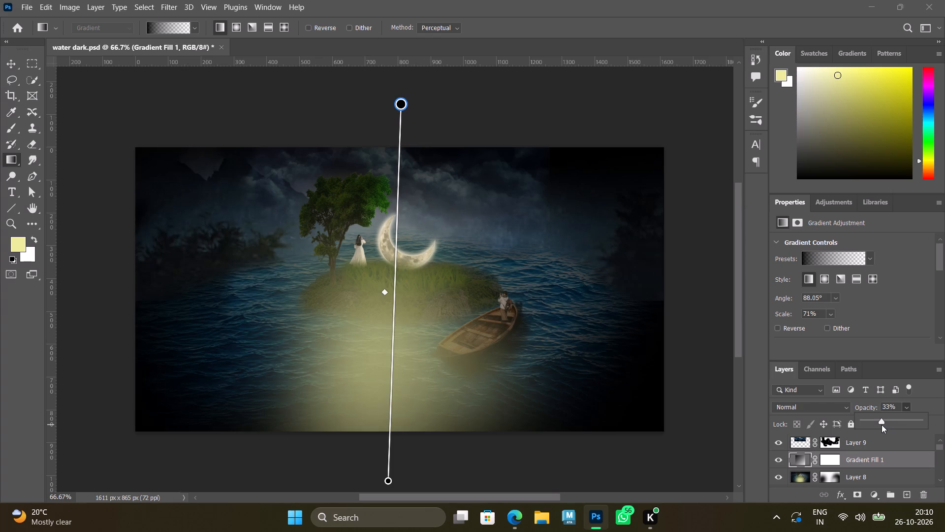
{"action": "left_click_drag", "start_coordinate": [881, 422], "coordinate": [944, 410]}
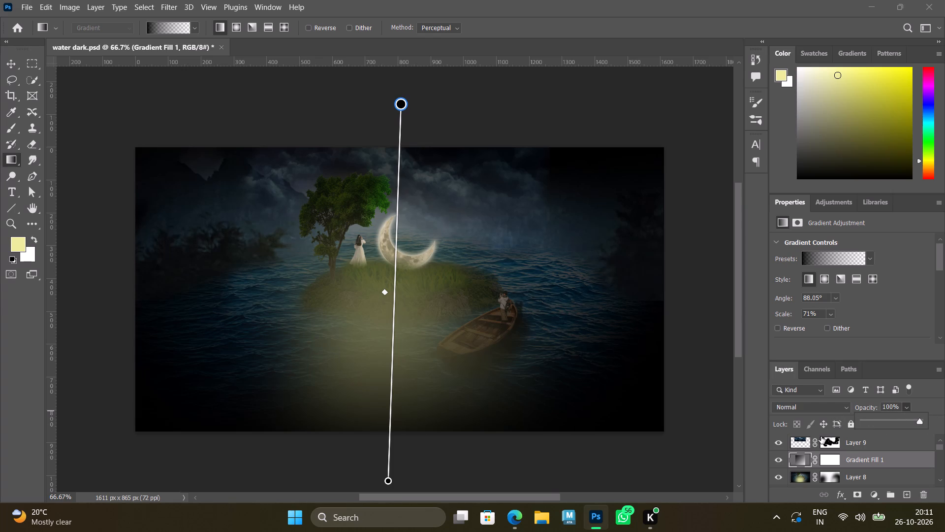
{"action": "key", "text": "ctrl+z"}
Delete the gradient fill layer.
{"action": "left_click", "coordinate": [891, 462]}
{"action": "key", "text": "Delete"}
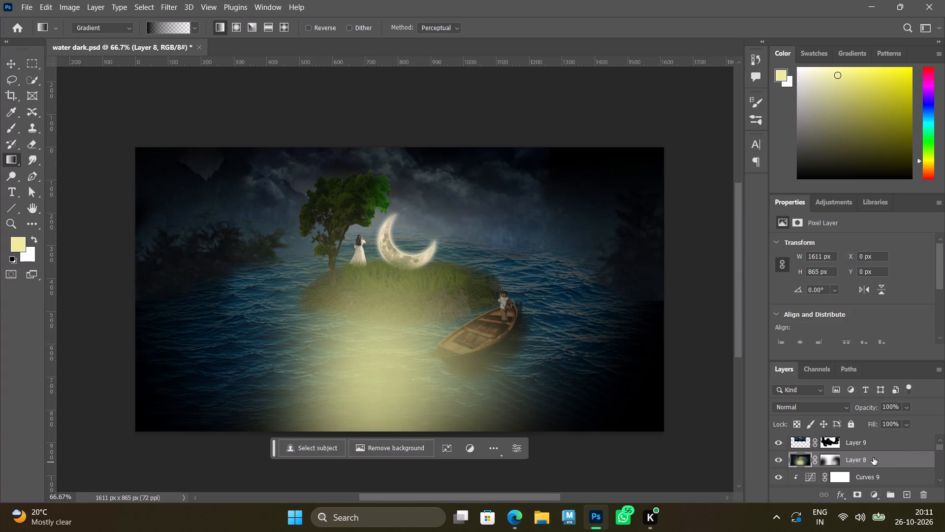
Undo the gradient, opacity and mask edits and the yellow dabs, going back to the unpainted, unmasked Layer 8.
{"action": "key", "text": "ctrl+z"}
{"action": "key", "text": "ctrl+z"}
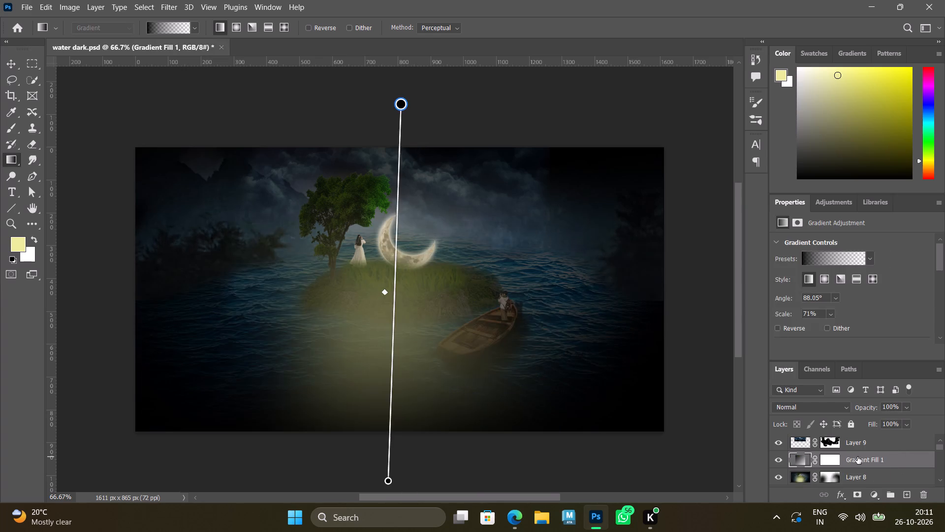
{"action": "key", "text": "ctrl+z"}
{"action": "key", "text": "ctrl+z"}
{"action": "key", "text": "ctrl+z"}
{"action": "key", "text": "ctrl+z"}
{"action": "key", "text": "ctrl+z"}
{"action": "key", "text": "ctrl+z"}
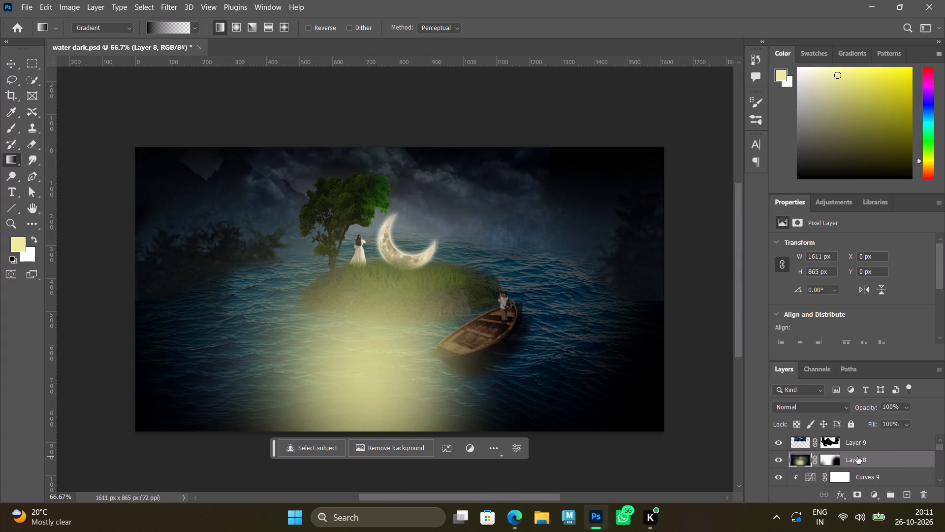
{"action": "key", "text": "ctrl+z"}
{"action": "key", "text": "ctrl+z"}
{"action": "key", "text": "ctrl+z"}
{"action": "key", "text": "ctrl+z"}
{"action": "key", "text": "ctrl+z"}
{"action": "key", "text": "ctrl+z"}
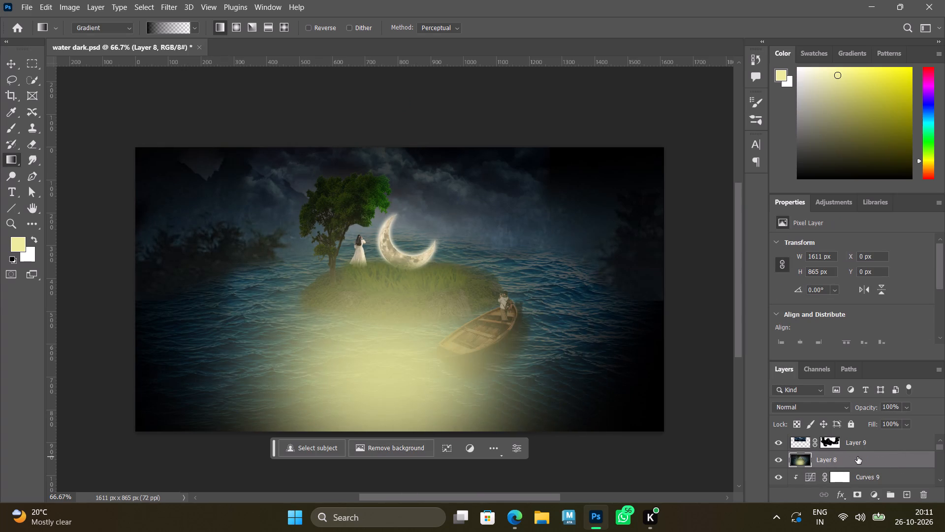
{"action": "key", "text": "ctrl+z"}
{"action": "key", "text": "ctrl+z"}
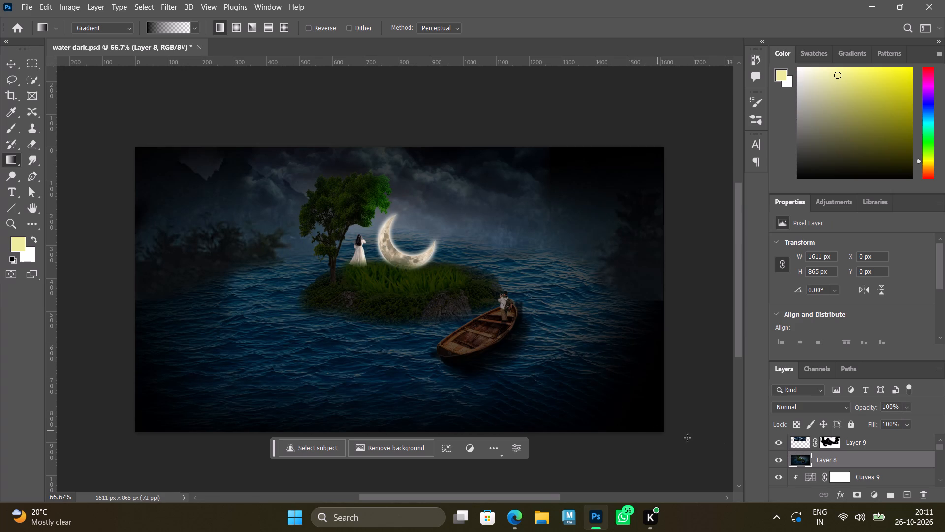
Stamp all visible layers into a new merged layer above Layer 9.
{"action": "scroll", "coordinate": [892, 460], "scroll_direction": "up", "scroll_amount": 6}
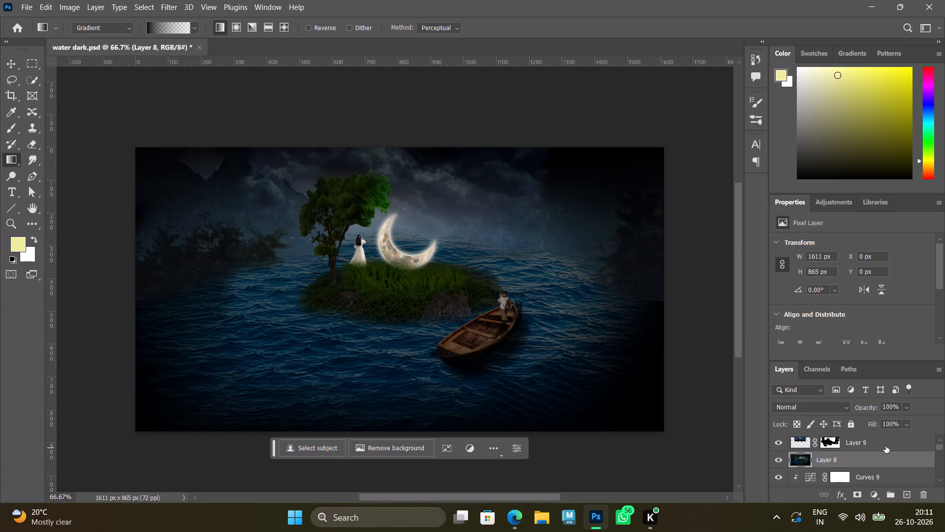
{"action": "left_click", "coordinate": [885, 446]}
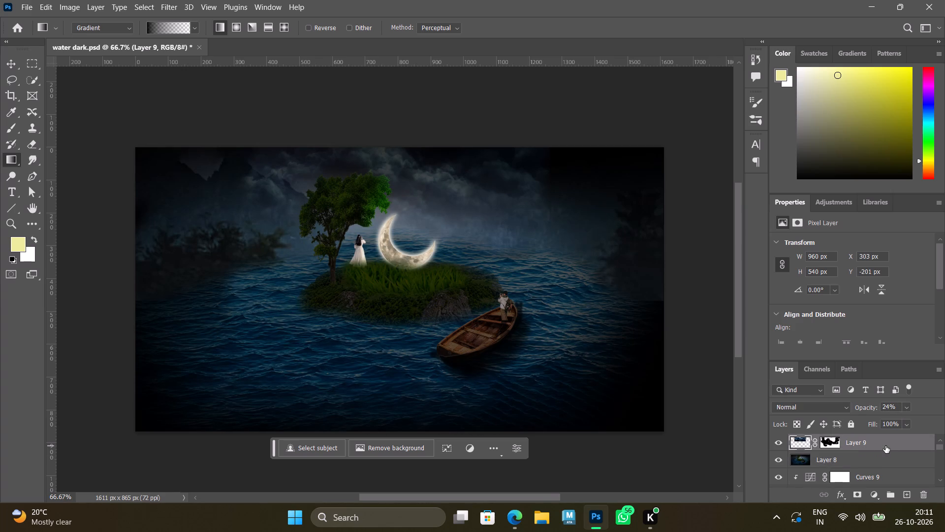
{"action": "key", "text": "ctrl+alt+shift+e"}
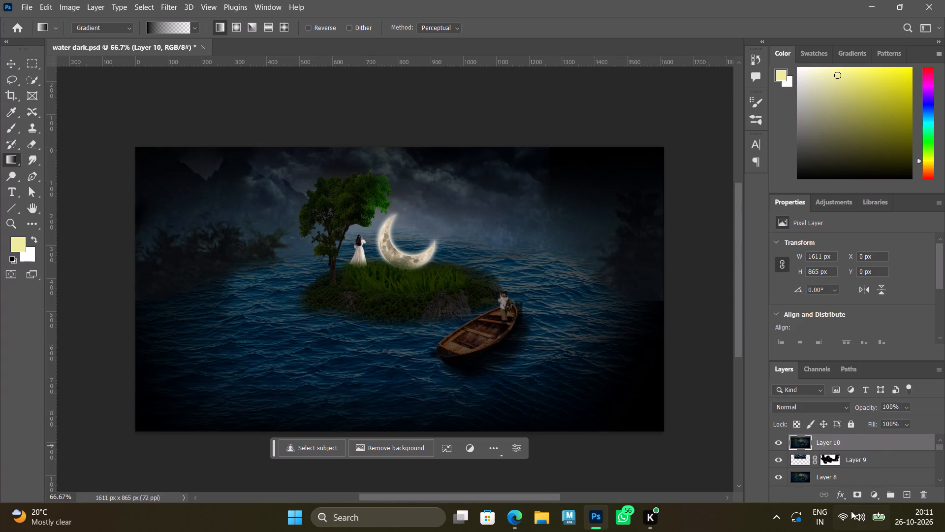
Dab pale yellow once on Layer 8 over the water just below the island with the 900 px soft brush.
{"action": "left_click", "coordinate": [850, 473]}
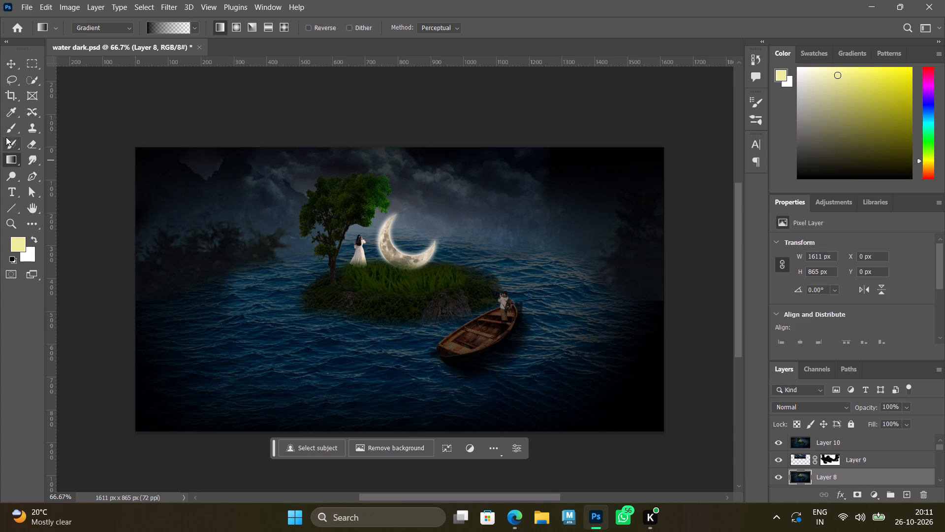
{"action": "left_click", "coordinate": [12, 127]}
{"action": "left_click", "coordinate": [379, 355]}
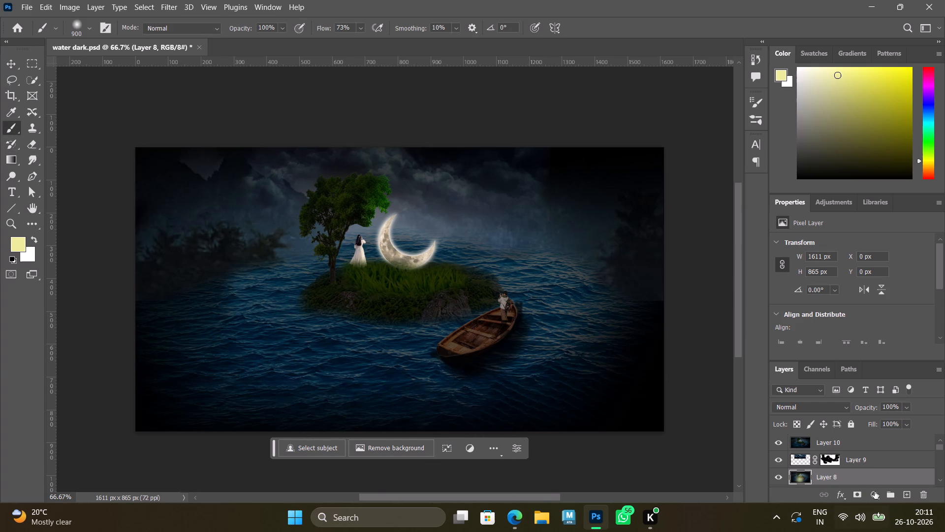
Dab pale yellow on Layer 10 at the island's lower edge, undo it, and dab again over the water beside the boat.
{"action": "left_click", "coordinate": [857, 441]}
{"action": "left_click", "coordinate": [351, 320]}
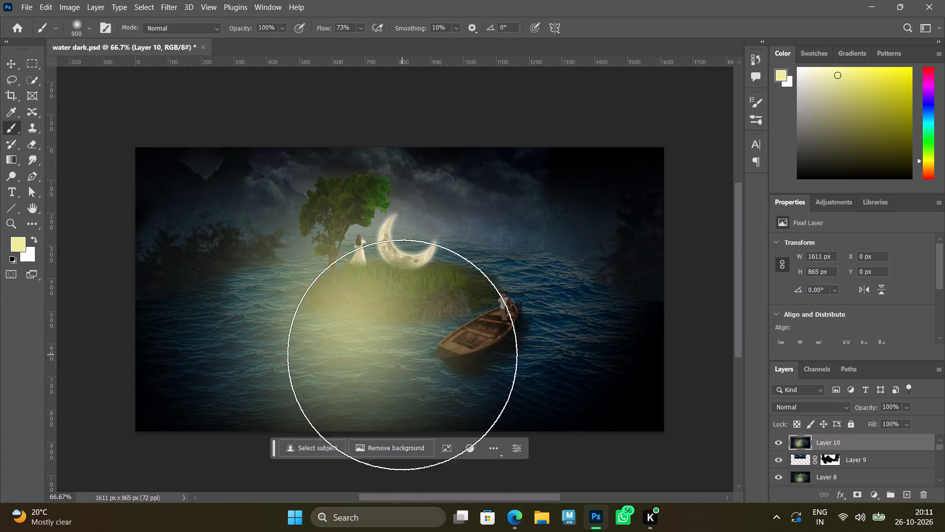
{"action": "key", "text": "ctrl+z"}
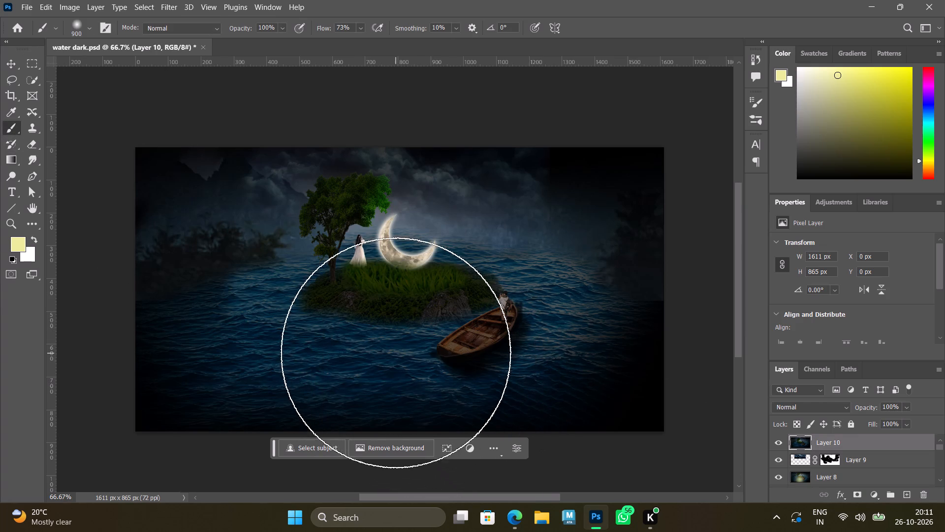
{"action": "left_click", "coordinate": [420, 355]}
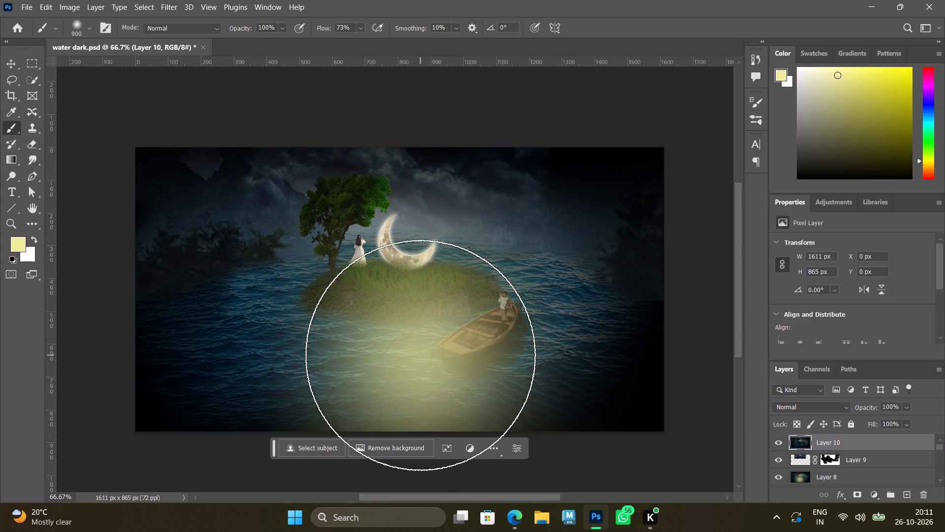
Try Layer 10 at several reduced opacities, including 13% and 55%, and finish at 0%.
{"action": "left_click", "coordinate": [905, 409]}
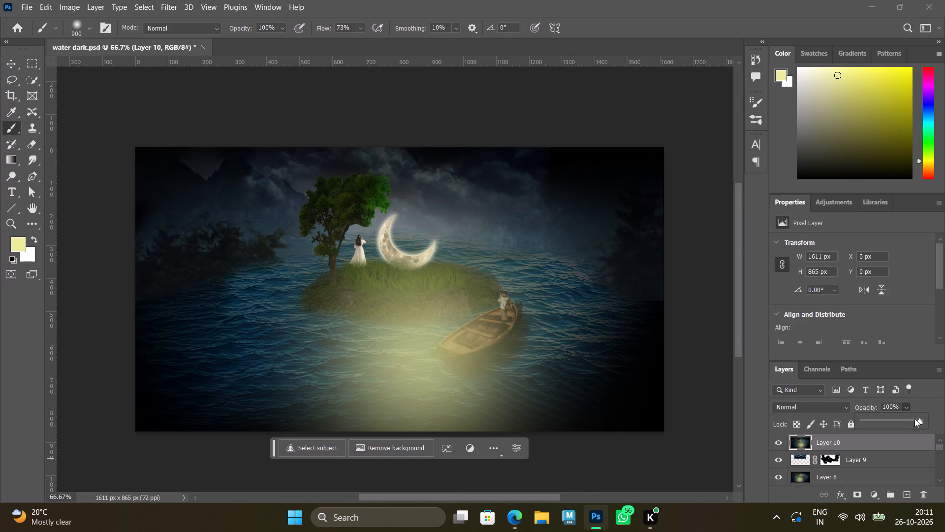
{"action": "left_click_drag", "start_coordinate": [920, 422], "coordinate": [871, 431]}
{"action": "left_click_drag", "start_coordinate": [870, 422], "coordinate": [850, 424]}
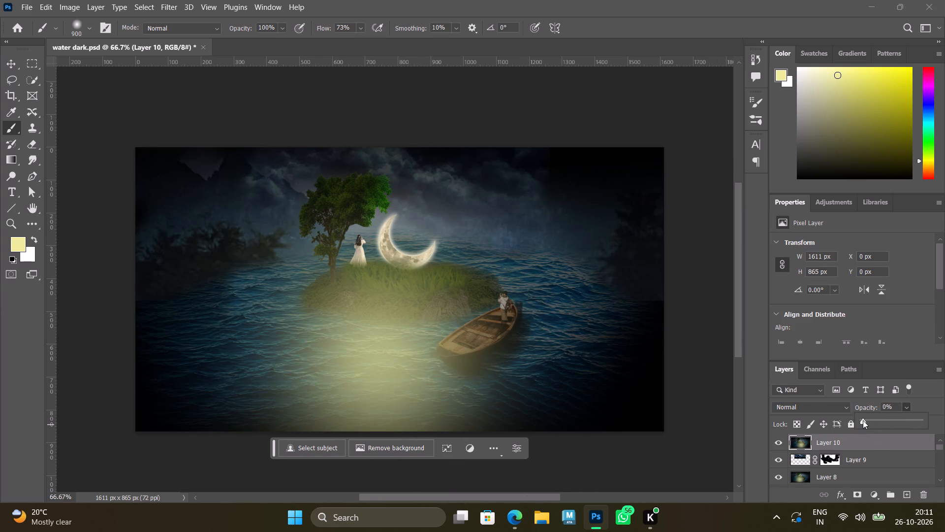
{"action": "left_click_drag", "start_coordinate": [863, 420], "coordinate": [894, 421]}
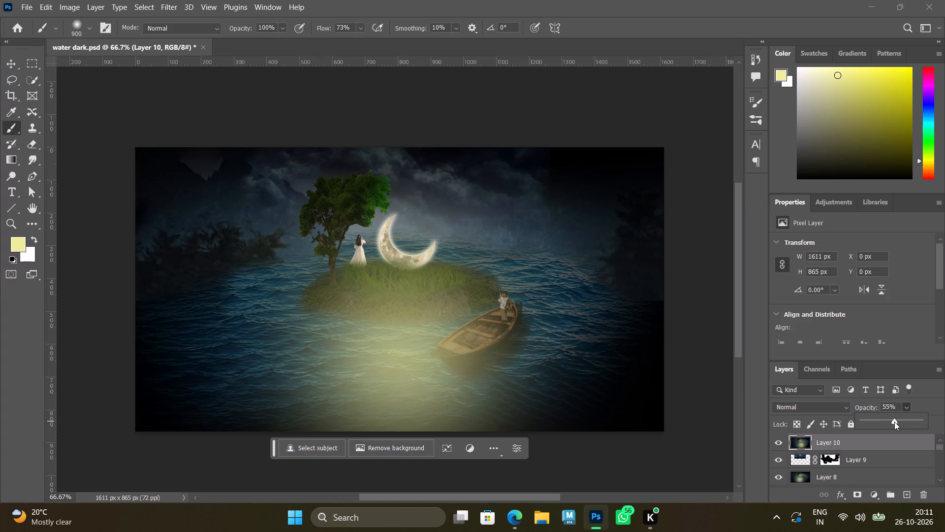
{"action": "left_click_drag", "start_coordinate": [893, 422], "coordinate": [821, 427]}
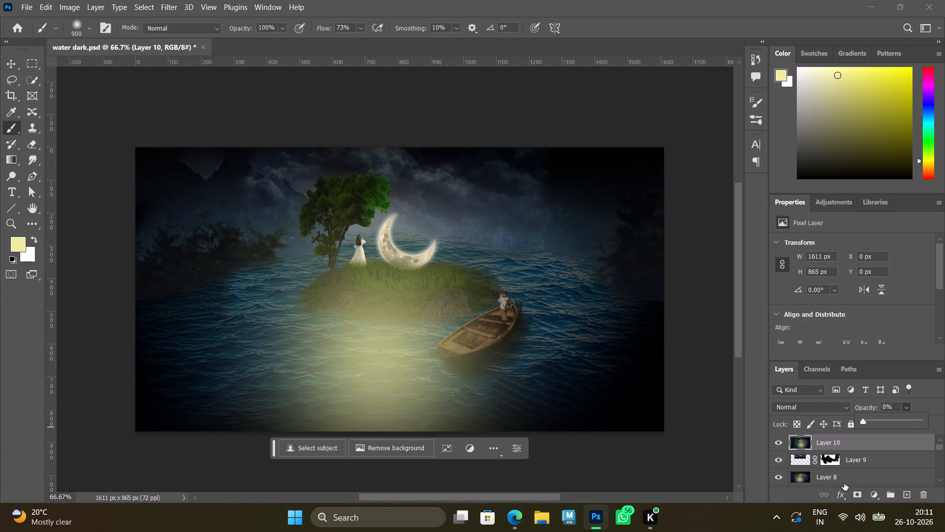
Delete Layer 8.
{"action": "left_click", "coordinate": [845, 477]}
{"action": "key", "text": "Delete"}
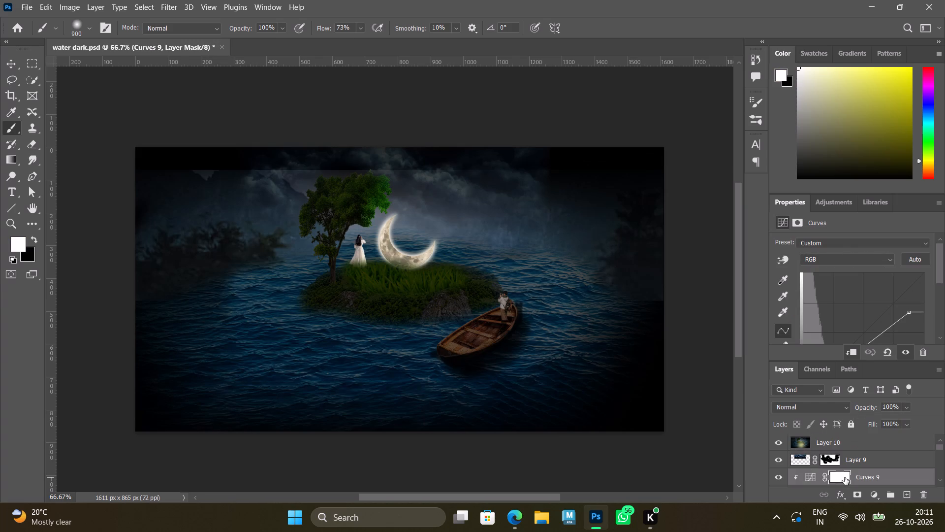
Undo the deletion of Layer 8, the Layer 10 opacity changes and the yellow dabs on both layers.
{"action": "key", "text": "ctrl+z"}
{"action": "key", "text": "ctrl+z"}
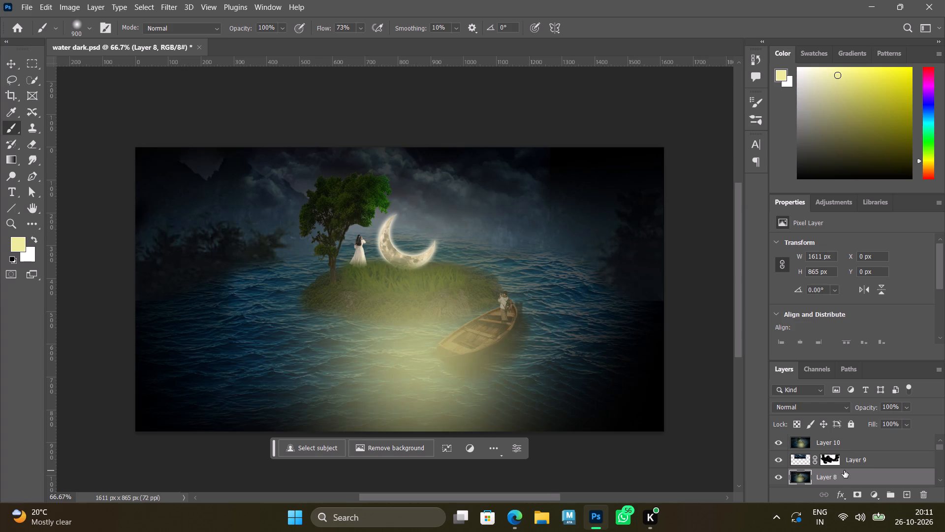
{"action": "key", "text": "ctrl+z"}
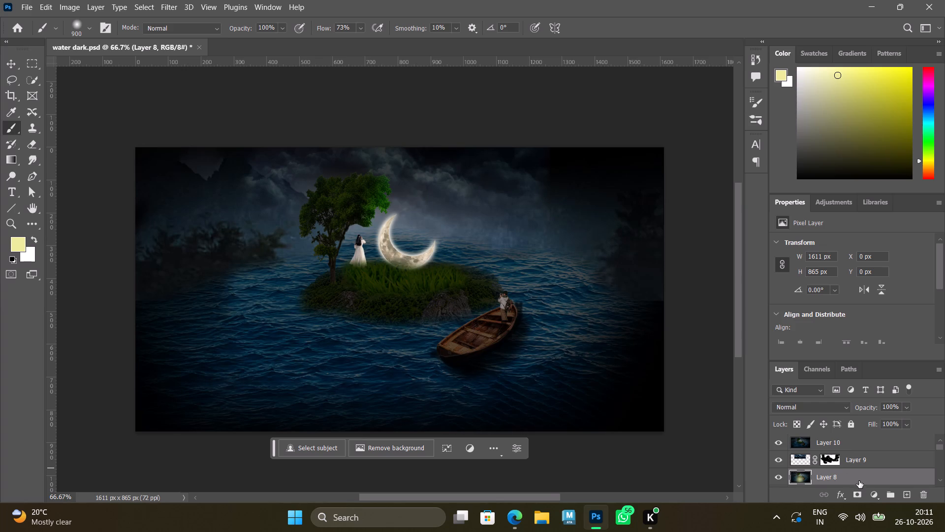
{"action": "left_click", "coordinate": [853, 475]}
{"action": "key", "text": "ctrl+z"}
Dab pale yellow once on Layer 10 over the water between the island and the boat.
{"action": "left_click", "coordinate": [838, 447]}
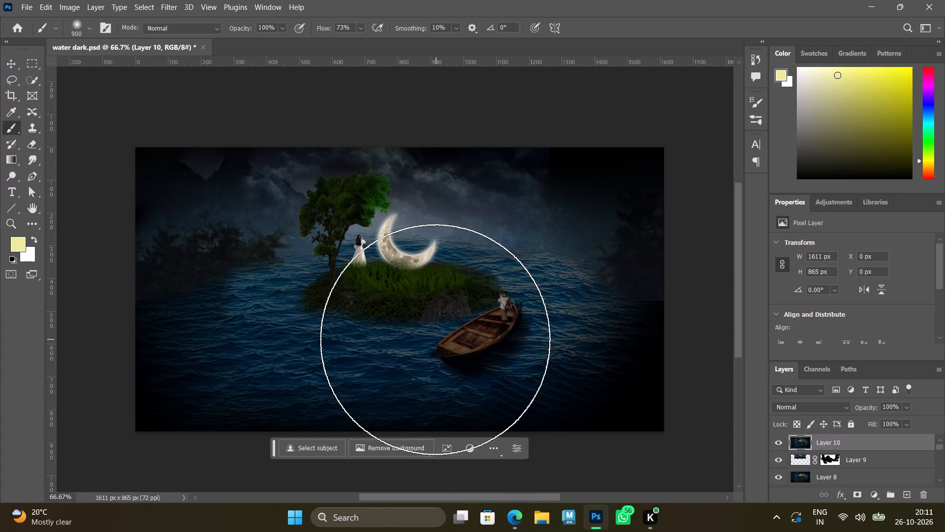
{"action": "left_click", "coordinate": [434, 339]}
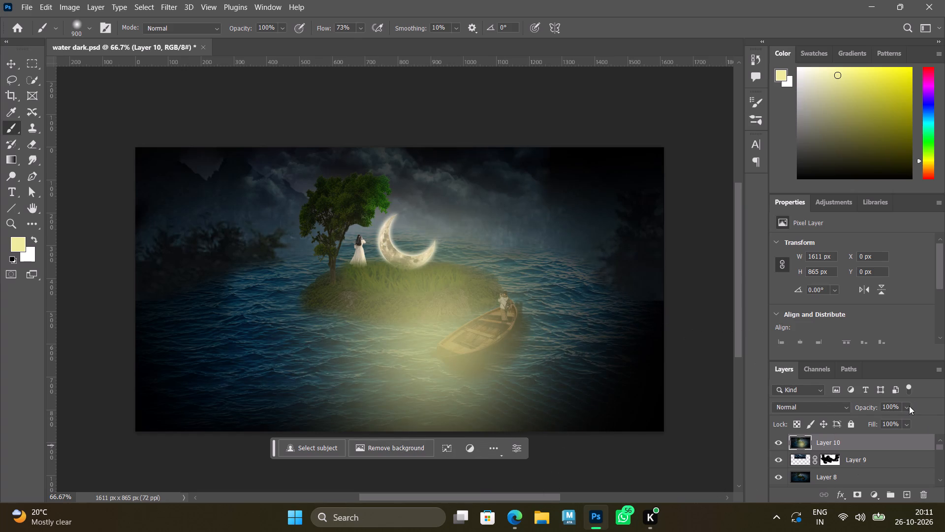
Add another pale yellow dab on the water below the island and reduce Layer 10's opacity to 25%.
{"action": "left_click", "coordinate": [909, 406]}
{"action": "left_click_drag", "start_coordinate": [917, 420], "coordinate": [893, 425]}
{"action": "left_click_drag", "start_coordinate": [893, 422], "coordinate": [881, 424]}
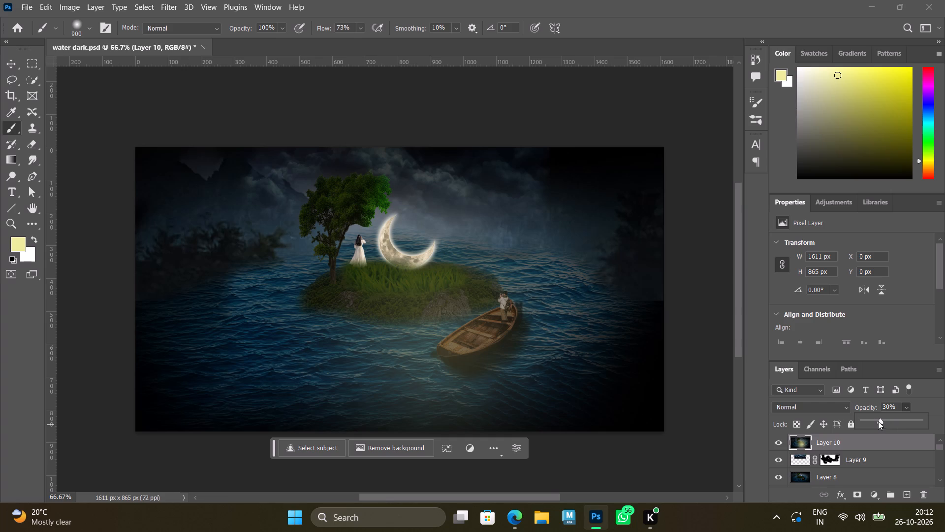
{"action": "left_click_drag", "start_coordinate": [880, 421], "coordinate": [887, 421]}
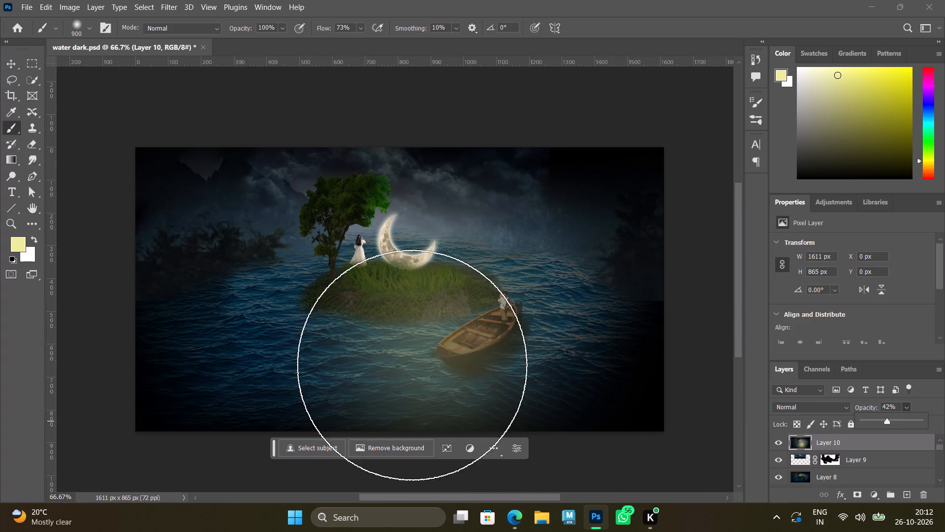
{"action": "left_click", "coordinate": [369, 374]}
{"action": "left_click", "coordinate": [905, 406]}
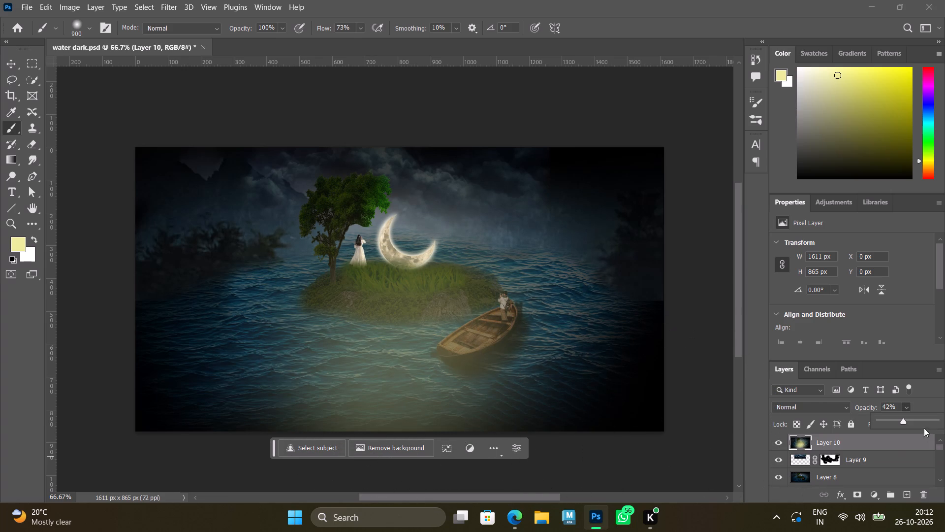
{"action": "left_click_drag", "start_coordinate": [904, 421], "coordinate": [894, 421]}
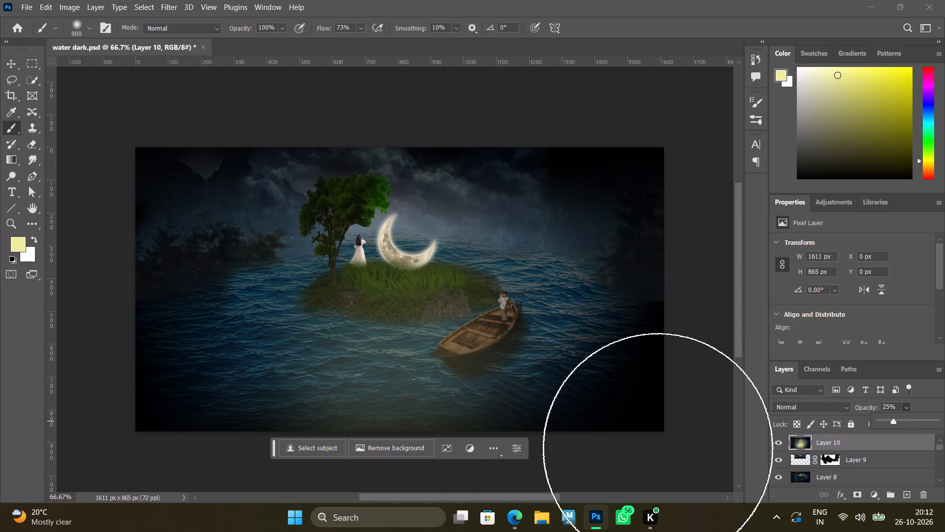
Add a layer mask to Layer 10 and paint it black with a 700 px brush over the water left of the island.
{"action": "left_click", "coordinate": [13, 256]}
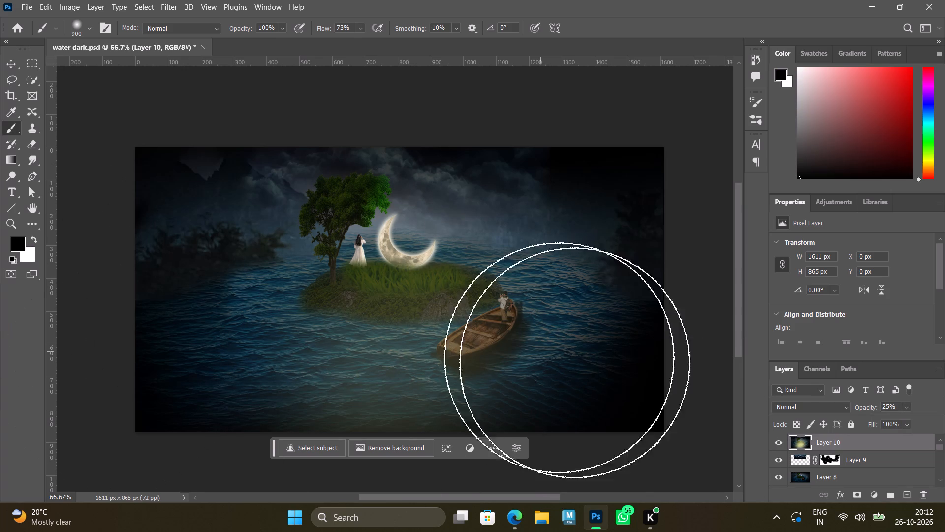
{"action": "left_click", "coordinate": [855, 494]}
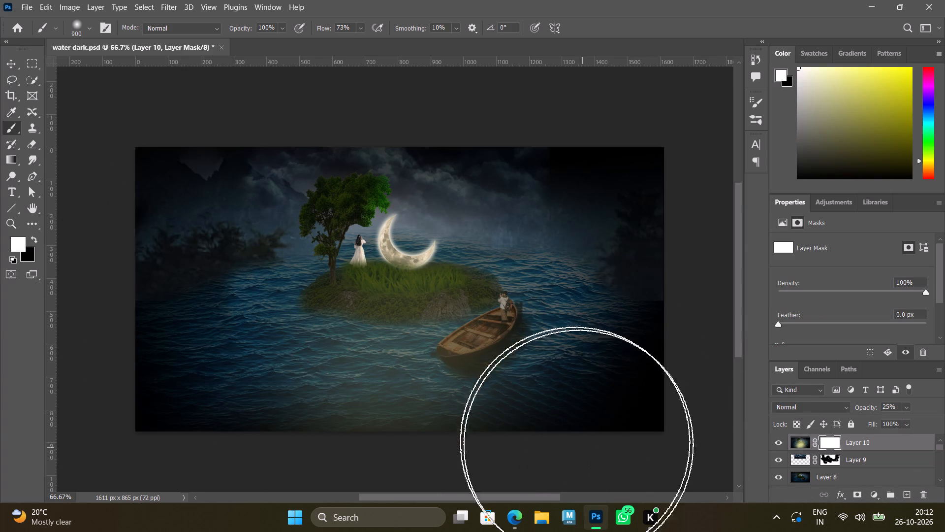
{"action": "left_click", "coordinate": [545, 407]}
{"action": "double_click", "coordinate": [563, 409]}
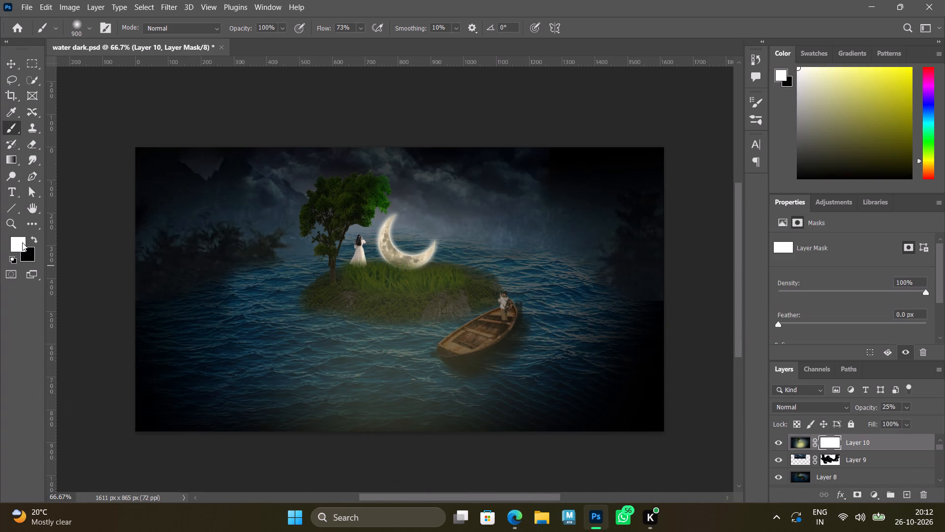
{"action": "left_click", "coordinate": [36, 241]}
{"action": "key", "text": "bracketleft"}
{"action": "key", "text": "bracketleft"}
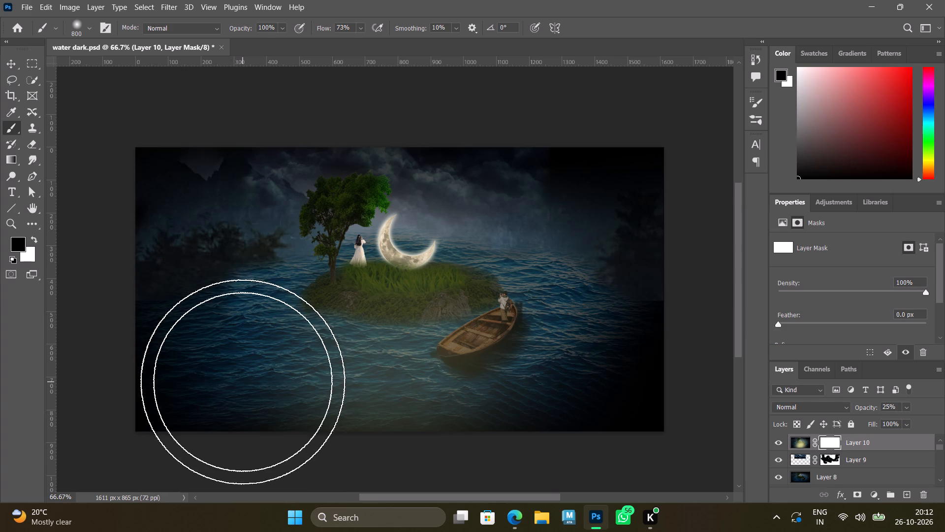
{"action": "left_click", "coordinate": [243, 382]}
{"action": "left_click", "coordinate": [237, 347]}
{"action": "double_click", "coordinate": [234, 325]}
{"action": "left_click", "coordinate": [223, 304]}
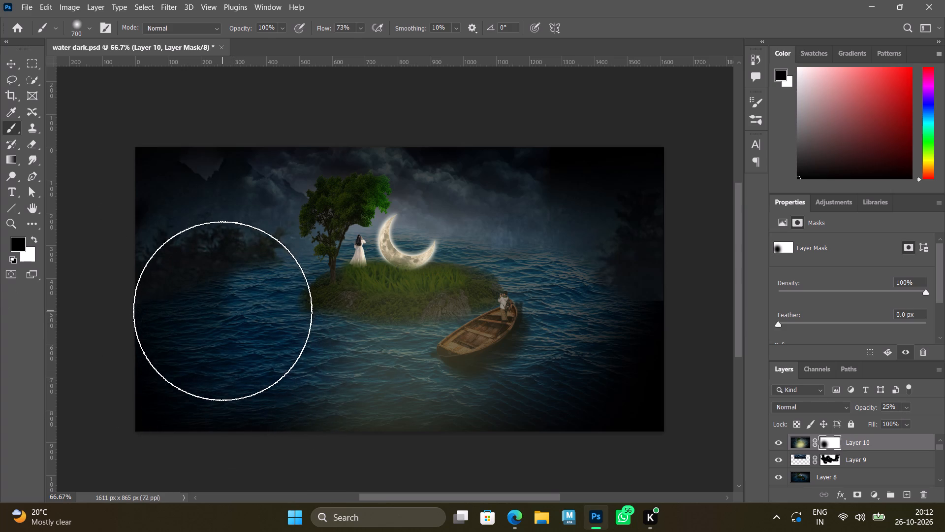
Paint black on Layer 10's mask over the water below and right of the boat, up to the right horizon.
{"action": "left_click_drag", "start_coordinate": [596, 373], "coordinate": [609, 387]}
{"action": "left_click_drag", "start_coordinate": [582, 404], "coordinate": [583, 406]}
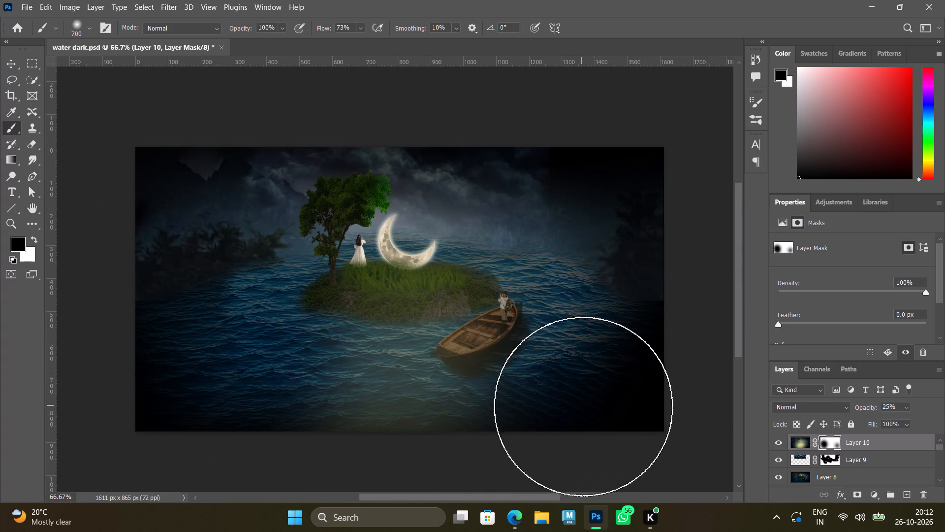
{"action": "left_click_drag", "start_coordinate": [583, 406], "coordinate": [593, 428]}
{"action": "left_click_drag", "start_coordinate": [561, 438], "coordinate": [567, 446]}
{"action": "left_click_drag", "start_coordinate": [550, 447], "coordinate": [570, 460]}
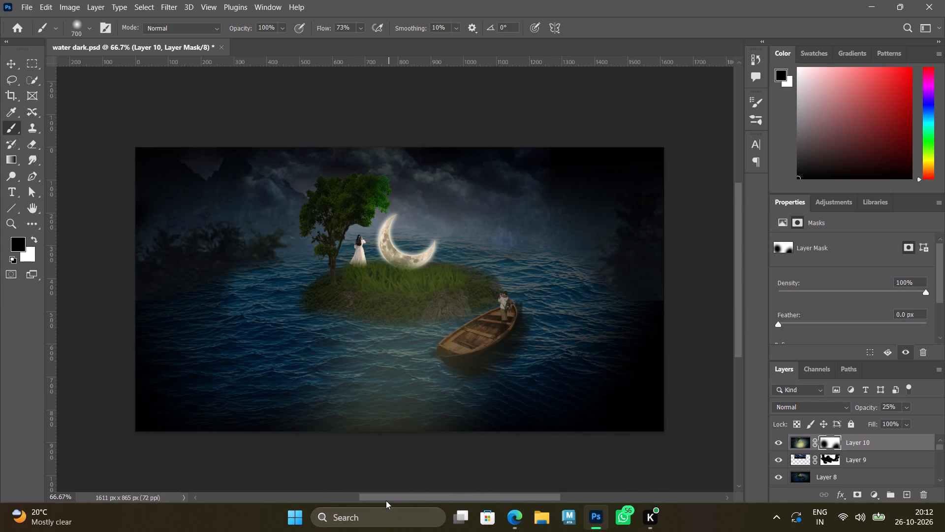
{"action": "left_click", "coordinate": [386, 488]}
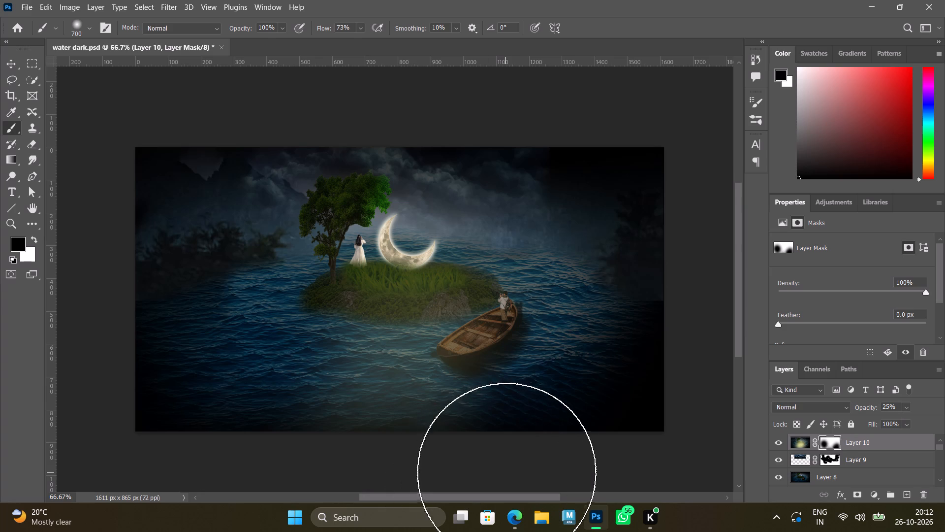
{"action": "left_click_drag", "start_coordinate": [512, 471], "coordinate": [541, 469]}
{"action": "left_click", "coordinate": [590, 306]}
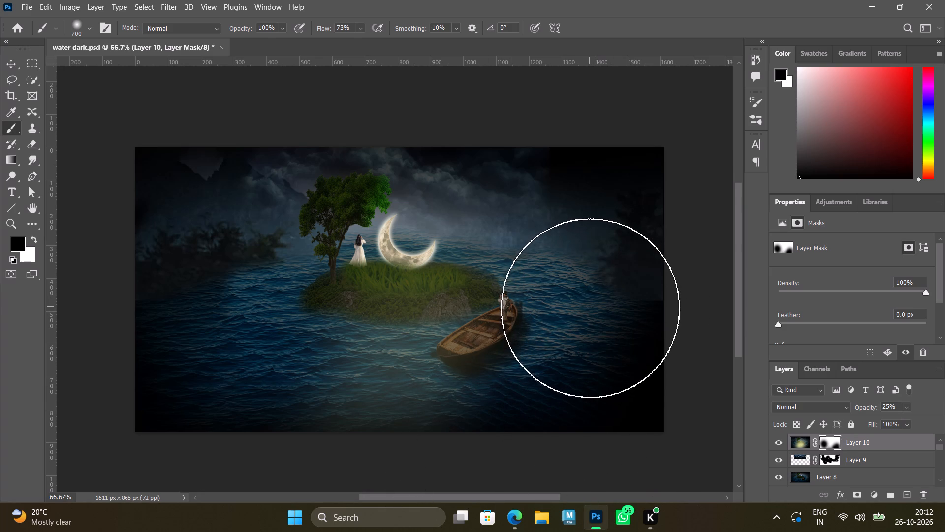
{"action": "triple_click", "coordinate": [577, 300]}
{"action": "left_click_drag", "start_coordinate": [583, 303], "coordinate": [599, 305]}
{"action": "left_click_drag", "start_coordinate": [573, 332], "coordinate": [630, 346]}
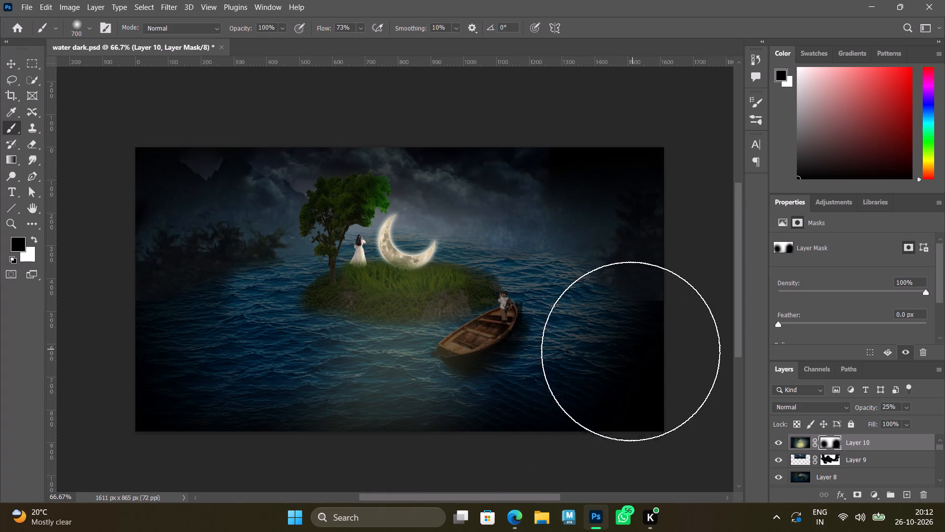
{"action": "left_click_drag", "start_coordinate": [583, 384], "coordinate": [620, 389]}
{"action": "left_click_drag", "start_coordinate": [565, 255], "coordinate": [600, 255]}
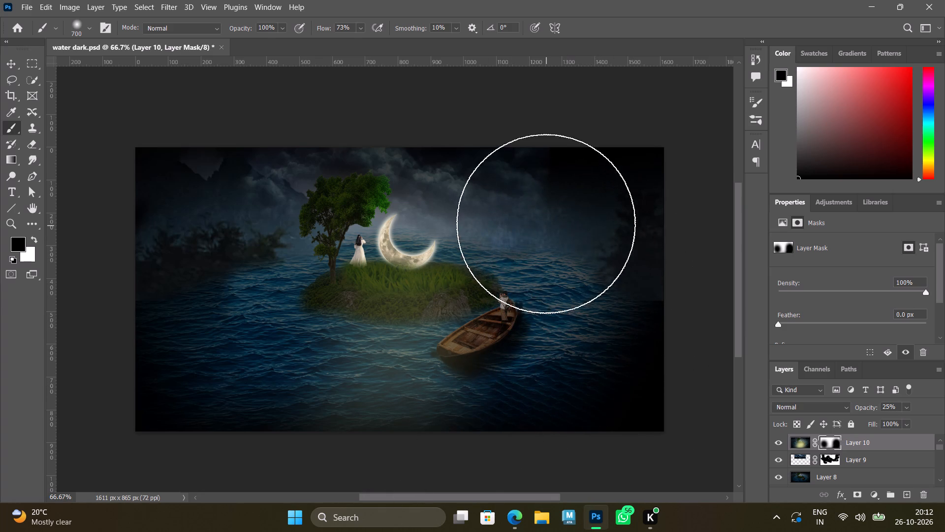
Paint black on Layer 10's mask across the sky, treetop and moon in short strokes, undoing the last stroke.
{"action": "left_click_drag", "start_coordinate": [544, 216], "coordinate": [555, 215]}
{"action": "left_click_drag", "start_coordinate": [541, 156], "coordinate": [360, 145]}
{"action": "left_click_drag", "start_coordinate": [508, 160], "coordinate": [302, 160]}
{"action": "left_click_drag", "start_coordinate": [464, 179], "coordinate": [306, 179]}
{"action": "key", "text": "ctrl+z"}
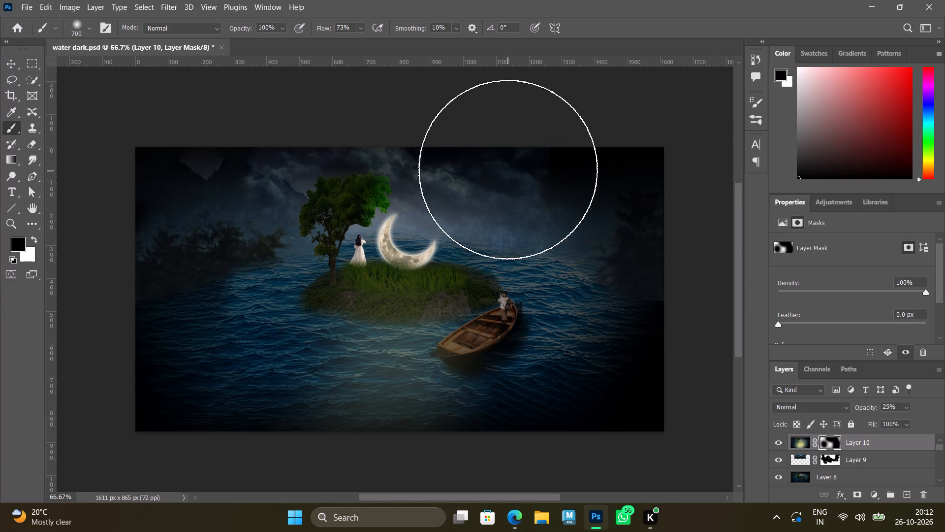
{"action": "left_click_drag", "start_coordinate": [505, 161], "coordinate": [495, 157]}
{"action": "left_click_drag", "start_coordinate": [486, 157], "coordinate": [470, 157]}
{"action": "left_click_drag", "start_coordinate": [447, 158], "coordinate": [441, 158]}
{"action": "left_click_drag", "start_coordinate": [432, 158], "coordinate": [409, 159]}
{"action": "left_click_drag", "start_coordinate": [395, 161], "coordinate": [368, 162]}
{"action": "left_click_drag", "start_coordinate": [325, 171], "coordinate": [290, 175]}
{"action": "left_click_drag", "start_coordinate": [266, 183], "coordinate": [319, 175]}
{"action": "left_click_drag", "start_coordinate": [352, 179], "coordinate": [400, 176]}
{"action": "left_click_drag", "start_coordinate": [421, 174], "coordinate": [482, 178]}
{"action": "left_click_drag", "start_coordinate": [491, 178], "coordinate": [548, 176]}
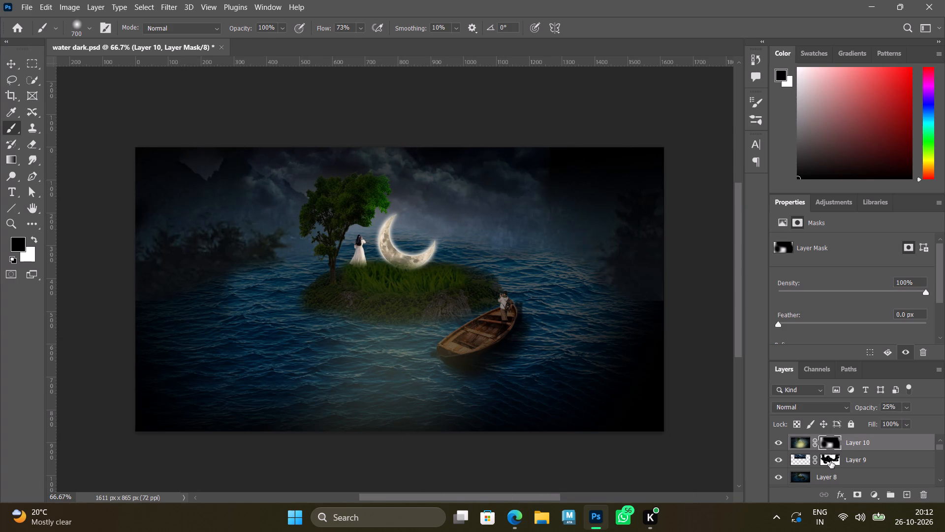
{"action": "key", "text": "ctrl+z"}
Save water dark.psd.
{"action": "key", "text": "ctrl+s"}
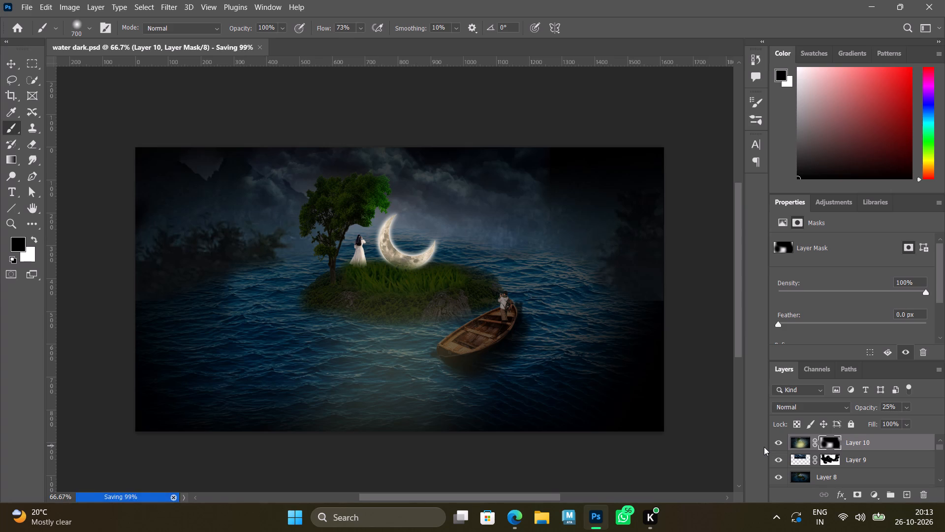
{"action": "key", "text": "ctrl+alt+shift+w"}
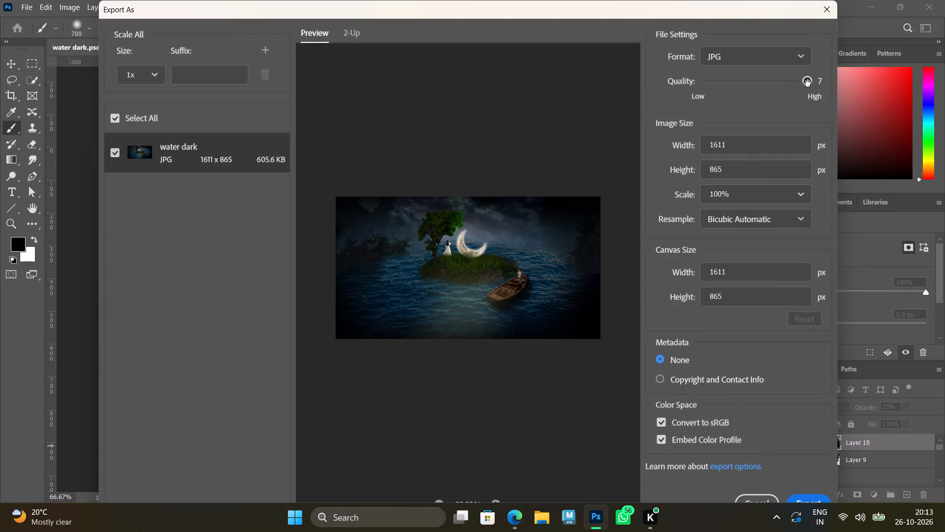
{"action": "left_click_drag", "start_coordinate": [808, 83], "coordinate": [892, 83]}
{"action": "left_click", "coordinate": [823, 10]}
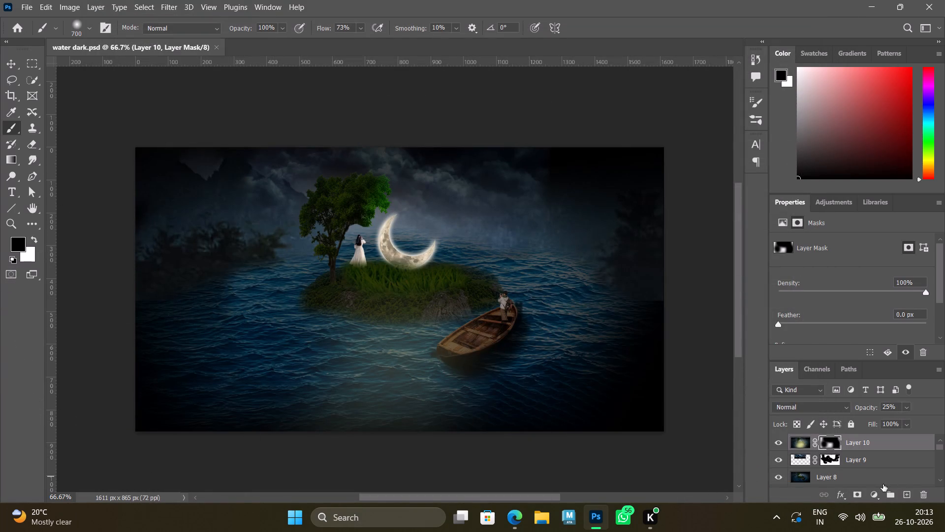
Delete Layer 10's mask and the layer itself.
{"action": "key", "text": "Delete"}
{"action": "left_click", "coordinate": [807, 441]}
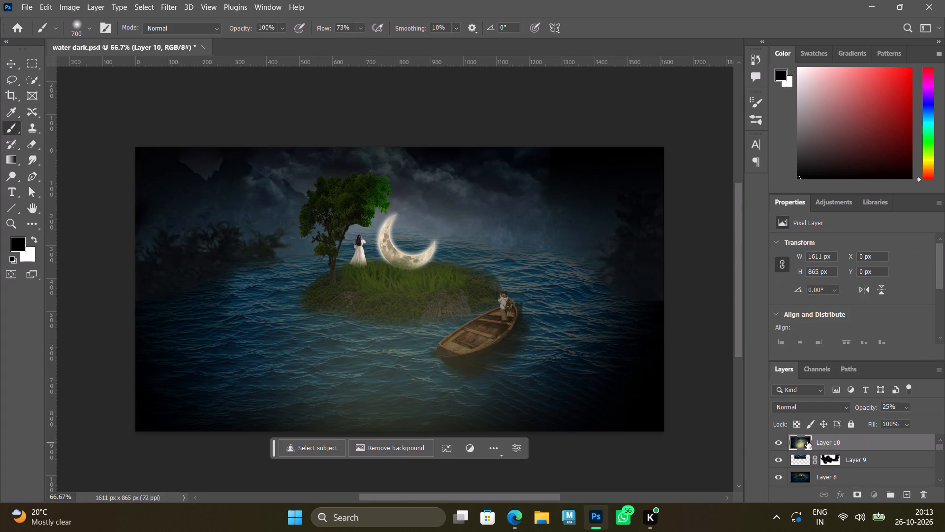
{"action": "key", "text": "Delete"}
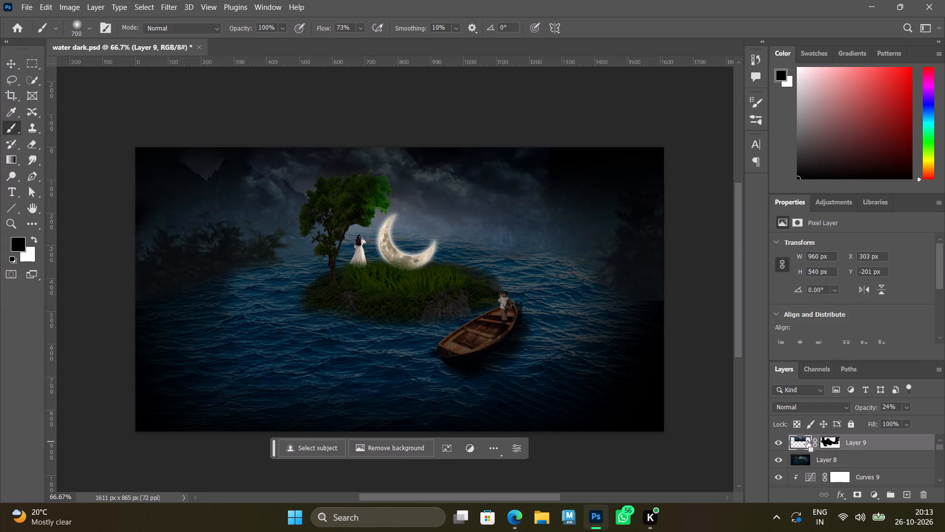
Stamp all visible layers into a new top layer and dab white once with the 700 px brush on the water beside the boat.
{"action": "key", "text": "ctrl+alt+shift+e"}
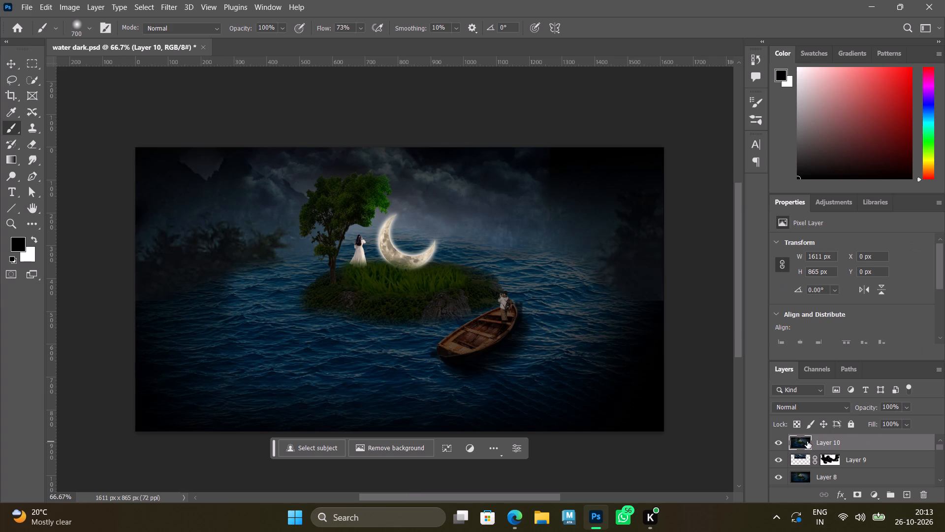
{"action": "left_click", "coordinate": [34, 237]}
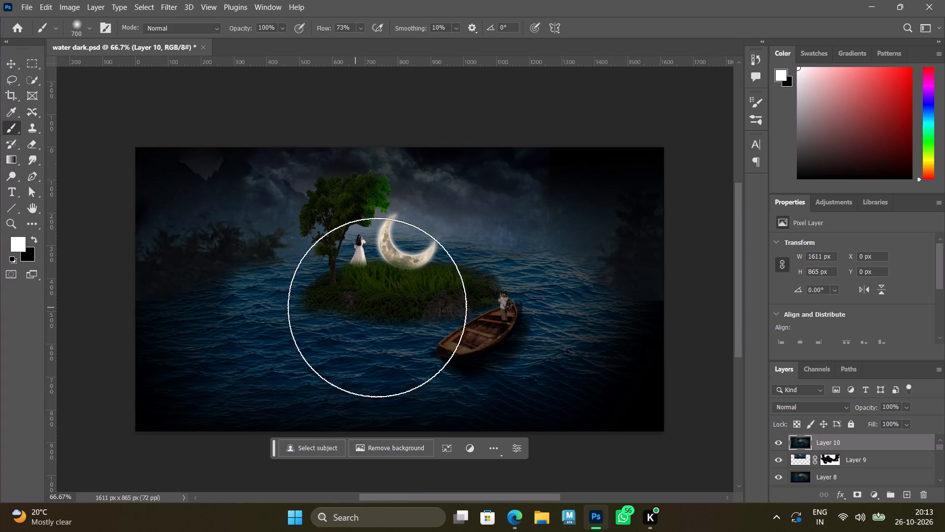
{"action": "left_click", "coordinate": [408, 358]}
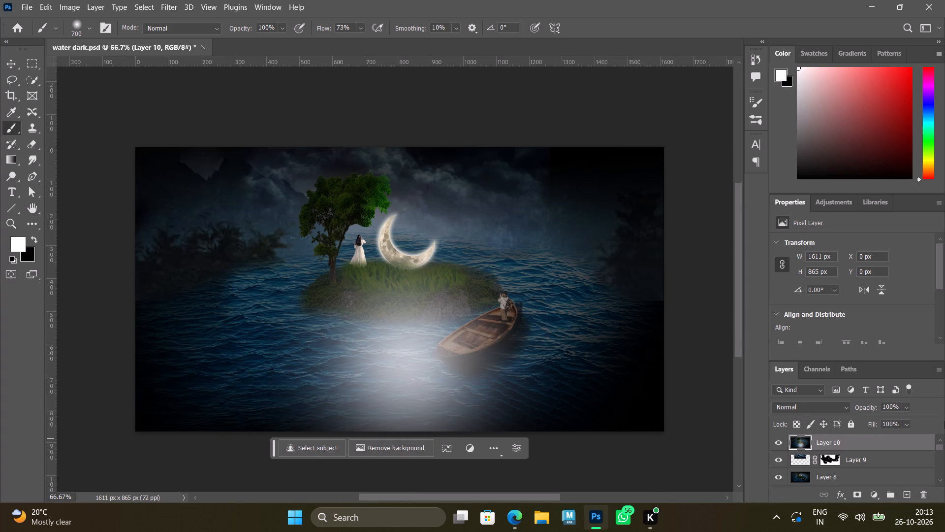
Reduce the opacity of the new stamped layer with the white glow to 53%.
{"action": "left_click", "coordinate": [904, 406]}
{"action": "left_click_drag", "start_coordinate": [919, 420], "coordinate": [893, 421]}
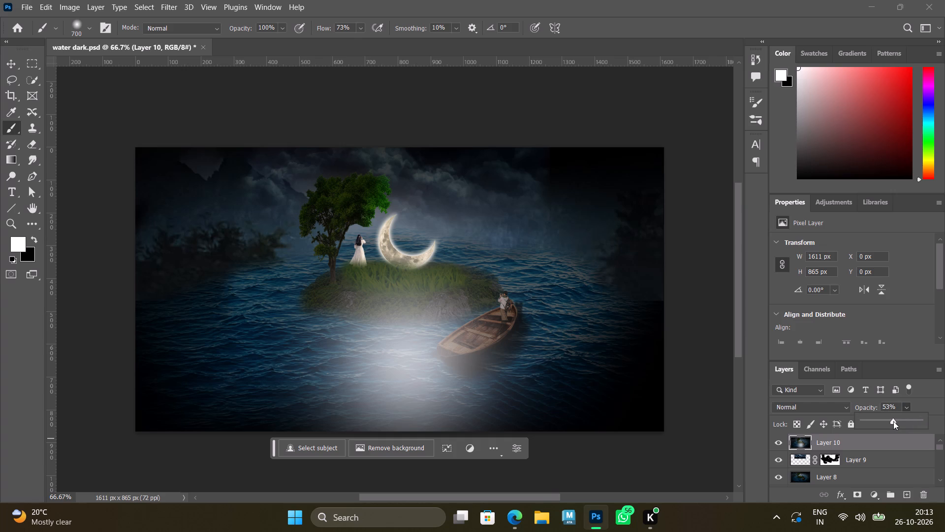
{"action": "left_click", "coordinate": [890, 448]}
Add a Curves adjustment clipped to Layer 10 and pull its RGB highlight endpoint well down to darken the scene.
{"action": "left_click", "coordinate": [874, 496]}
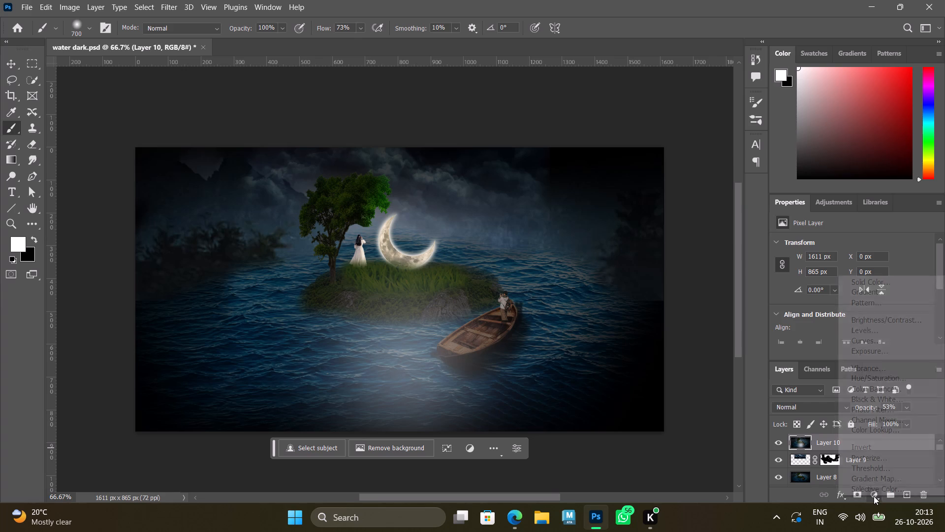
{"action": "left_click", "coordinate": [894, 339]}
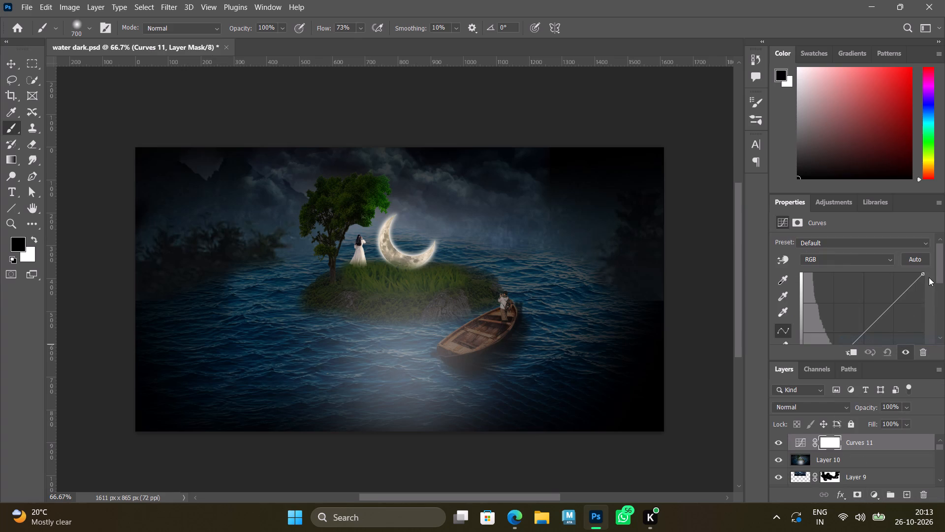
{"action": "left_click", "coordinate": [847, 353]}
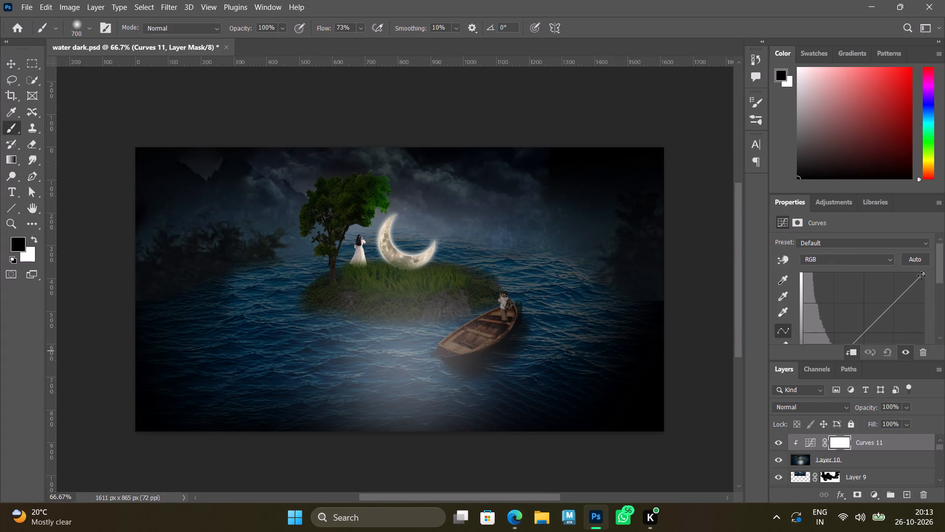
{"action": "left_click_drag", "start_coordinate": [921, 275], "coordinate": [925, 332]}
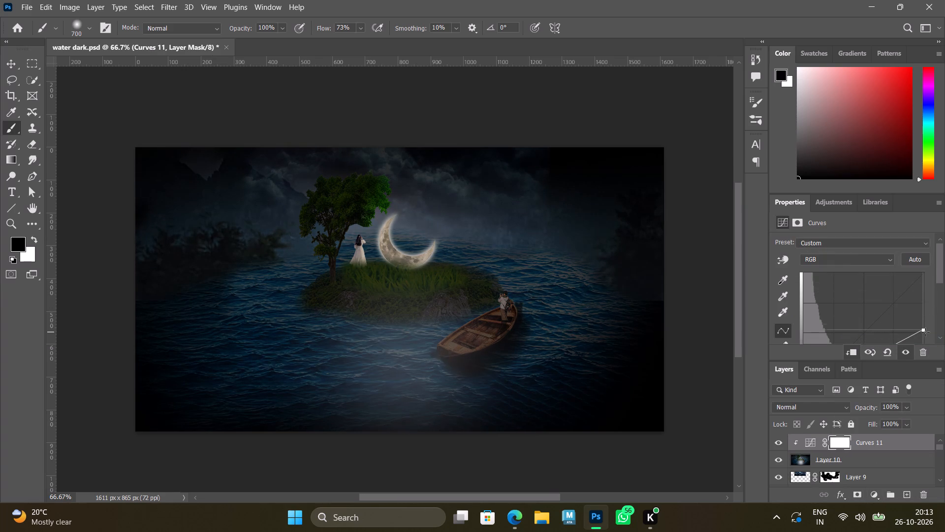
{"action": "left_click_drag", "start_coordinate": [925, 332], "coordinate": [922, 348]}
Fine-tune the RGB highlight endpoint of the Curves 11 adjustment, moving it slightly inward and a little higher.
{"action": "left_click_drag", "start_coordinate": [922, 348], "coordinate": [923, 360]}
{"action": "left_click_drag", "start_coordinate": [923, 360], "coordinate": [917, 357]}
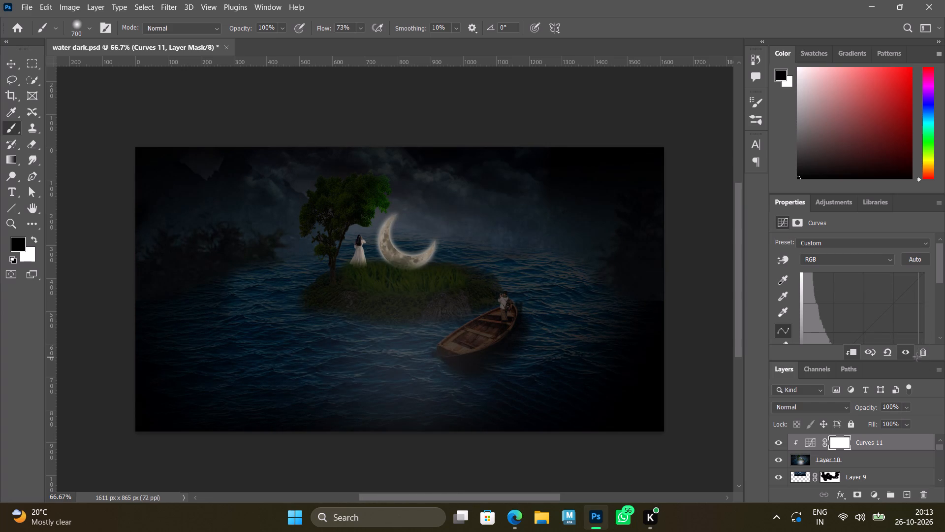
{"action": "left_click_drag", "start_coordinate": [917, 357], "coordinate": [910, 339]}
{"action": "left_click_drag", "start_coordinate": [910, 339], "coordinate": [910, 339]}
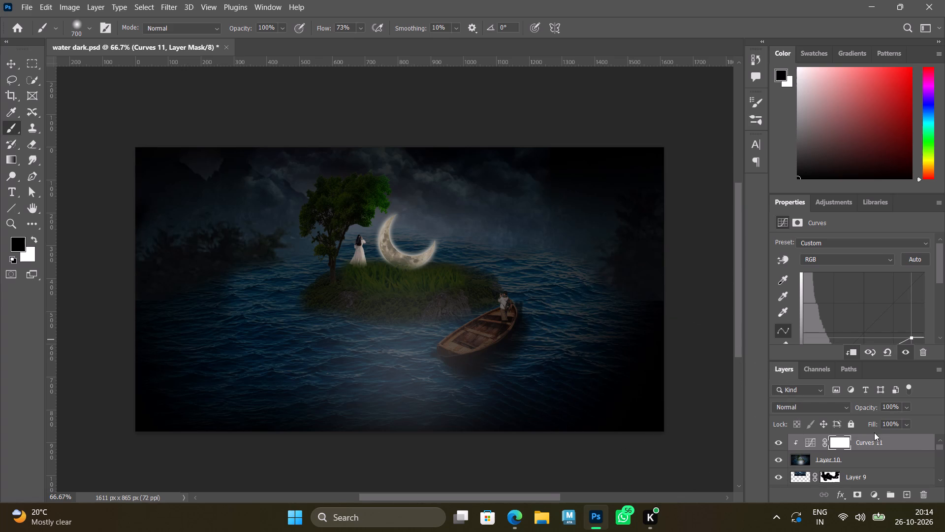
Dab white once with the 700 px brush on Layer 10, on the water between the island and the boat.
{"action": "left_click", "coordinate": [803, 460]}
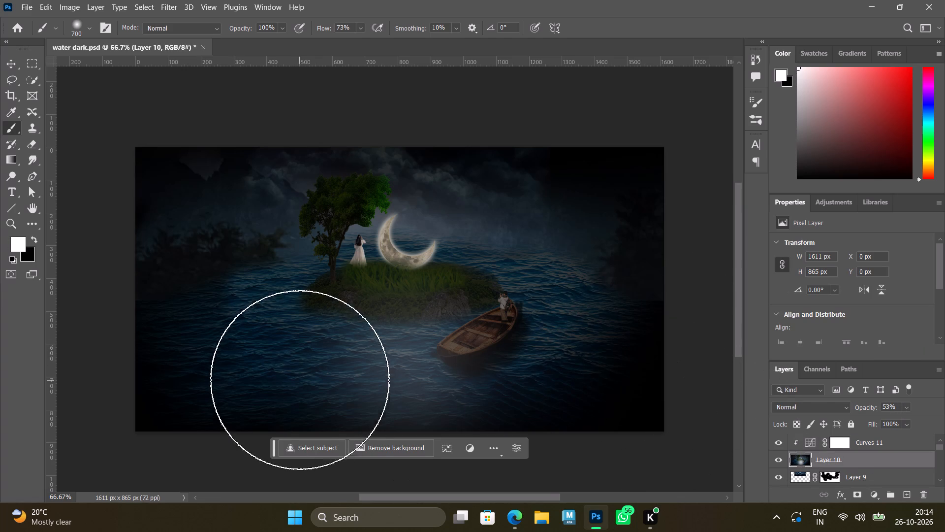
{"action": "left_click", "coordinate": [415, 363]}
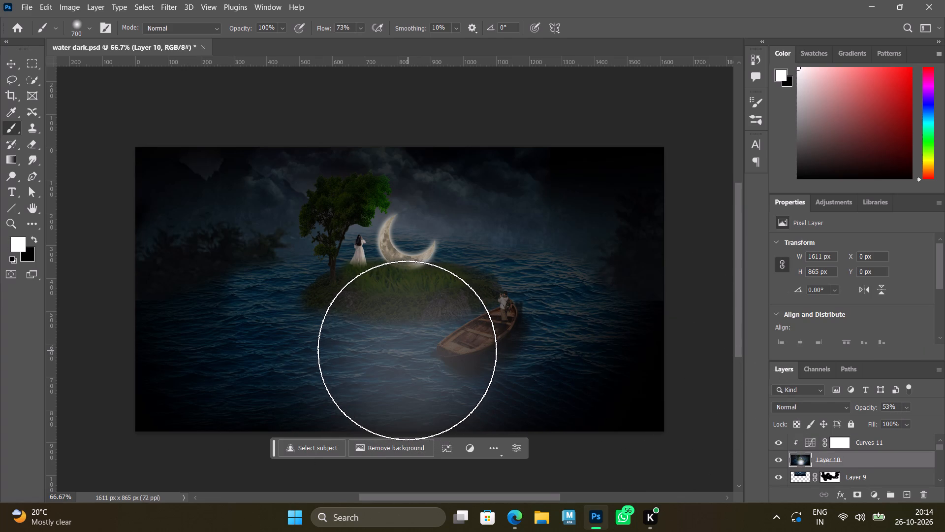
Add a mask to Layer 10 and paint black over the left water, the shoreline, the tree and the sky above the moon.
{"action": "left_click", "coordinate": [854, 492]}
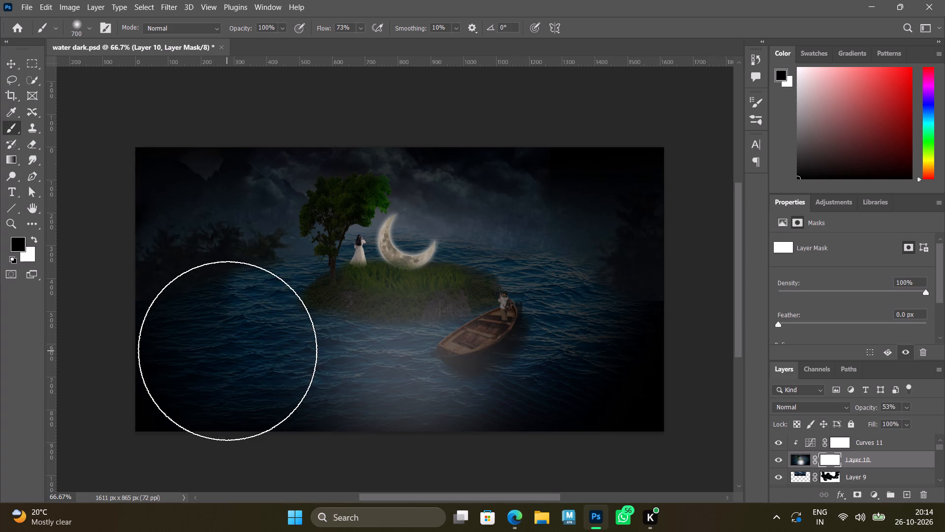
{"action": "left_click_drag", "start_coordinate": [230, 357], "coordinate": [246, 391]}
{"action": "left_click", "coordinate": [251, 393]}
{"action": "left_click_drag", "start_coordinate": [256, 406], "coordinate": [268, 415]}
{"action": "left_click_drag", "start_coordinate": [269, 413], "coordinate": [253, 410]}
{"action": "left_click", "coordinate": [251, 315]}
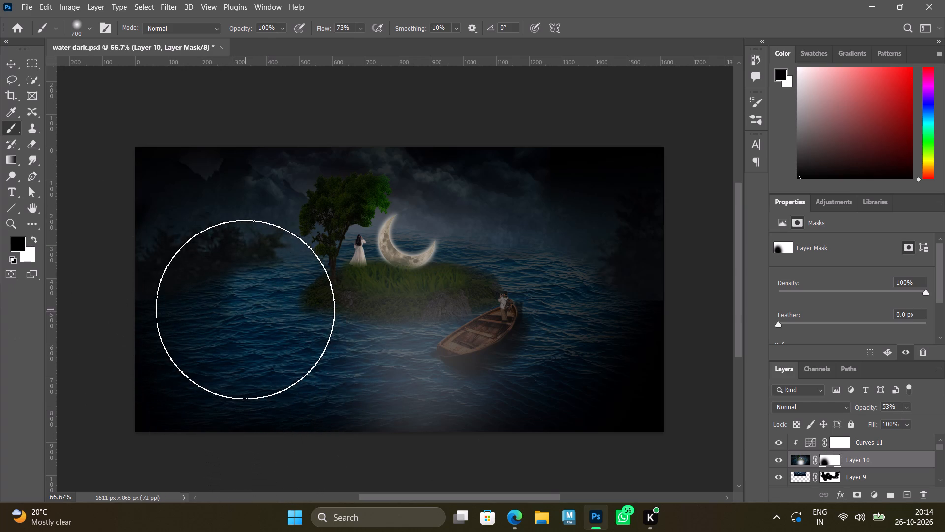
{"action": "left_click", "coordinate": [245, 309]}
{"action": "left_click_drag", "start_coordinate": [241, 292], "coordinate": [244, 274]}
{"action": "left_click_drag", "start_coordinate": [257, 254], "coordinate": [275, 233]}
{"action": "left_click_drag", "start_coordinate": [281, 226], "coordinate": [295, 214]}
{"action": "left_click_drag", "start_coordinate": [304, 214], "coordinate": [315, 210]}
{"action": "left_click_drag", "start_coordinate": [327, 203], "coordinate": [353, 194]}
{"action": "left_click_drag", "start_coordinate": [368, 188], "coordinate": [383, 179]}
{"action": "left_click_drag", "start_coordinate": [396, 177], "coordinate": [406, 179]}
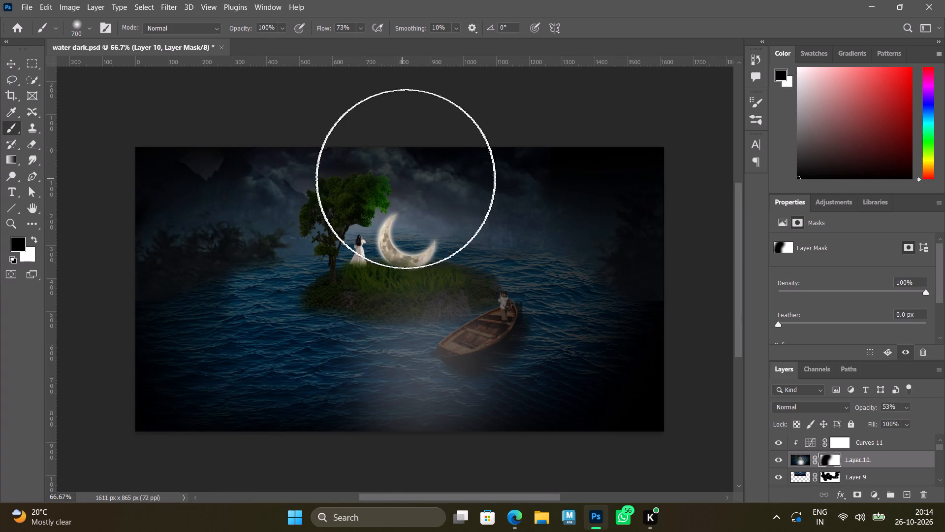
Continue painting black on Layer 10's mask from the sky above the moon down across the right side of the water.
{"action": "left_click_drag", "start_coordinate": [406, 179], "coordinate": [423, 180]}
{"action": "left_click_drag", "start_coordinate": [450, 191], "coordinate": [482, 194]}
{"action": "left_click_drag", "start_coordinate": [505, 199], "coordinate": [528, 210]}
{"action": "left_click_drag", "start_coordinate": [543, 226], "coordinate": [584, 267]}
{"action": "left_click_drag", "start_coordinate": [595, 285], "coordinate": [638, 327]}
{"action": "left_click_drag", "start_coordinate": [589, 346], "coordinate": [717, 390]}
{"action": "left_click_drag", "start_coordinate": [616, 373], "coordinate": [722, 381]}
{"action": "left_click_drag", "start_coordinate": [639, 372], "coordinate": [715, 368]}
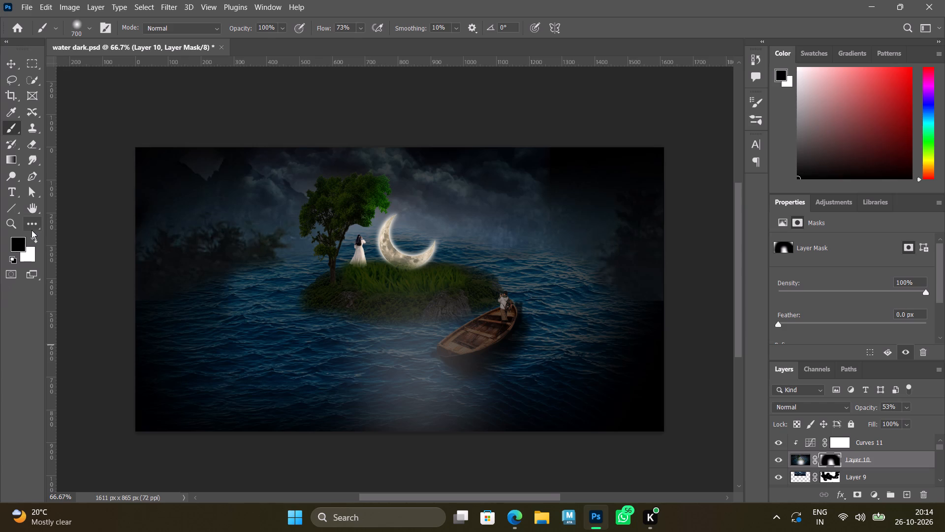
Switch to white and paint on Layer 10's mask over the lower-left water and briefly along the lower-right edge.
{"action": "left_click", "coordinate": [36, 241]}
{"action": "left_click", "coordinate": [290, 395]}
{"action": "left_click_drag", "start_coordinate": [291, 372], "coordinate": [290, 378]}
{"action": "left_click_drag", "start_coordinate": [289, 390], "coordinate": [287, 395]}
{"action": "left_click", "coordinate": [281, 423]}
{"action": "left_click_drag", "start_coordinate": [276, 429], "coordinate": [252, 432]}
{"action": "left_click_drag", "start_coordinate": [271, 416], "coordinate": [230, 424]}
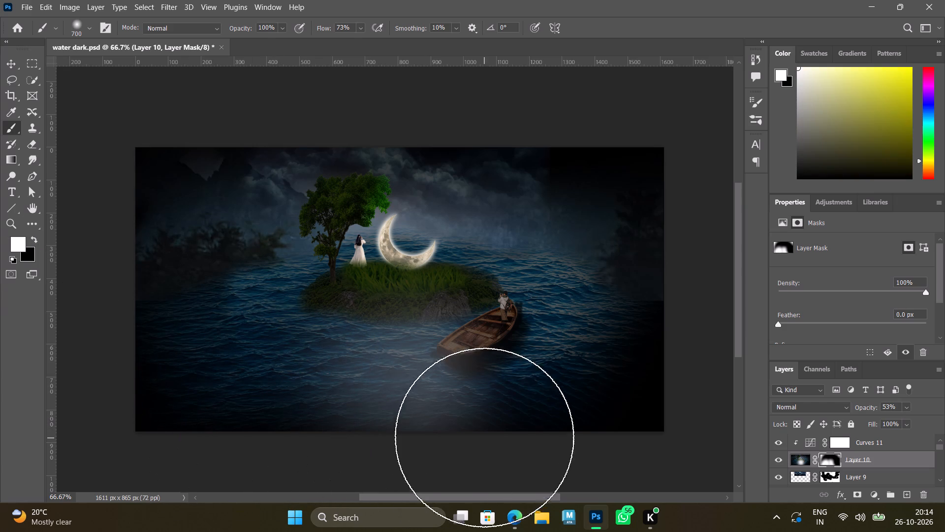
{"action": "left_click_drag", "start_coordinate": [541, 436], "coordinate": [571, 447]}
Switch to black and paint on Layer 10's mask along the image's lower-right corner and bottom edge.
{"action": "left_click", "coordinate": [35, 242]}
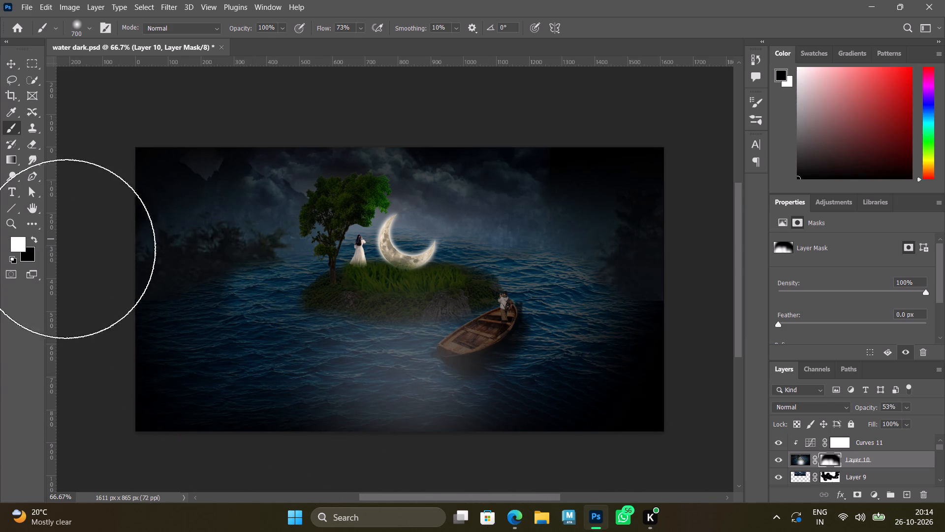
{"action": "left_click_drag", "start_coordinate": [659, 424], "coordinate": [649, 432]}
{"action": "left_click_drag", "start_coordinate": [608, 435], "coordinate": [592, 441]}
{"action": "left_click_drag", "start_coordinate": [571, 454], "coordinate": [558, 463]}
{"action": "left_click_drag", "start_coordinate": [551, 467], "coordinate": [524, 486]}
{"action": "left_click_drag", "start_coordinate": [521, 490], "coordinate": [560, 477]}
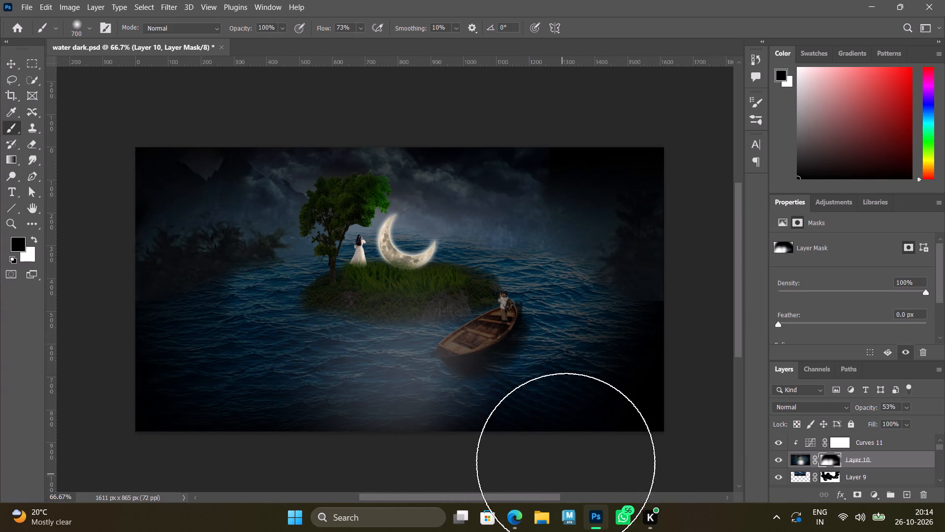
{"action": "left_click_drag", "start_coordinate": [527, 487], "coordinate": [468, 505]}
{"action": "left_click_drag", "start_coordinate": [506, 495], "coordinate": [297, 505]}
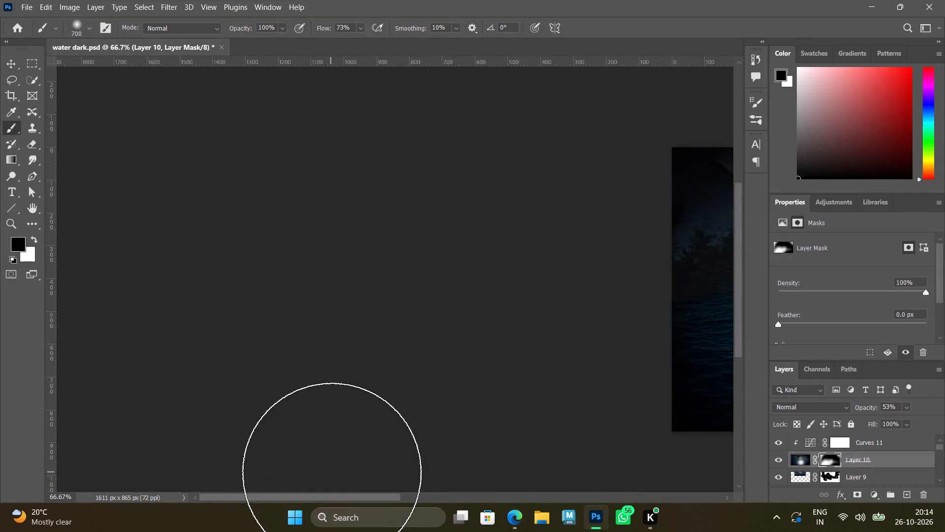
Paint black on Layer 10's mask along the bottom edge of the water, from the lower left to the lower right.
{"action": "key", "text": "space"}
{"action": "key", "text": "space"}
{"action": "key", "text": "space"}
{"action": "key", "text": "space"}
{"action": "key", "text": "space"}
{"action": "key", "text": "space"}
{"action": "key", "text": "space"}
{"action": "key", "text": "space"}
{"action": "key", "text": "space"}
{"action": "key", "text": "space"}
{"action": "key", "text": "space"}
{"action": "key", "text": "space"}
{"action": "key", "text": "space"}
{"action": "key", "text": "space"}
{"action": "key", "text": "space"}
{"action": "key", "text": "space"}
{"action": "key", "text": "space"}
{"action": "key", "text": "space"}
{"action": "key", "text": "space"}
{"action": "key", "text": "space"}
{"action": "left_click_drag", "start_coordinate": [567, 278], "coordinate": [76, 201]}
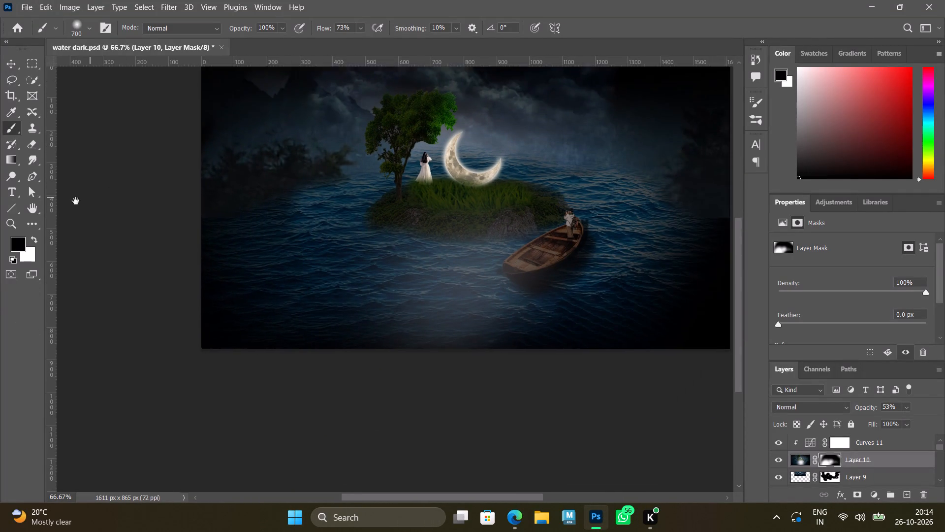
{"action": "left_click_drag", "start_coordinate": [76, 201], "coordinate": [42, 208]}
{"action": "key", "text": "space"}
{"action": "left_click_drag", "start_coordinate": [333, 408], "coordinate": [325, 386]}
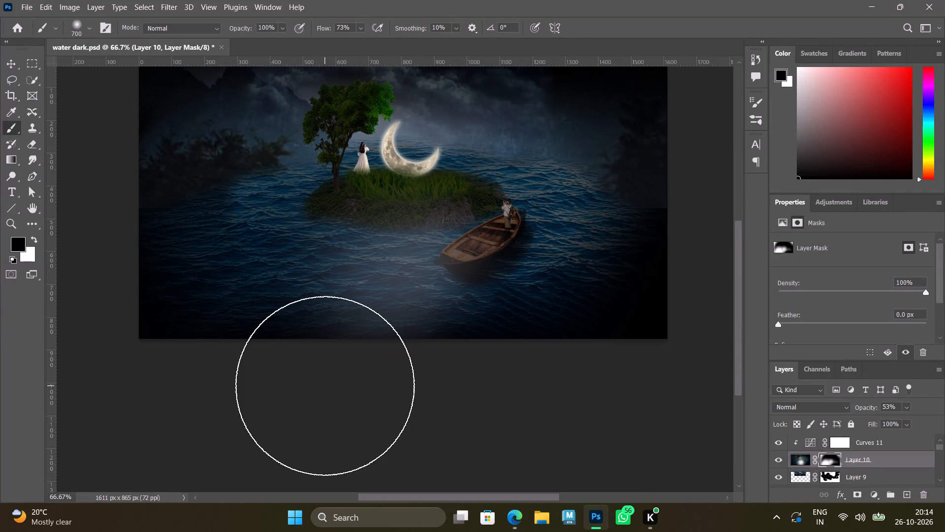
{"action": "left_click_drag", "start_coordinate": [338, 408], "coordinate": [366, 415]}
{"action": "left_click_drag", "start_coordinate": [399, 424], "coordinate": [436, 424]}
{"action": "left_click", "coordinate": [464, 422]}
{"action": "left_click_drag", "start_coordinate": [457, 415], "coordinate": [495, 423]}
Paint black on Layer 10's mask over the right-hand water, the sky and the left-hand water, leaving the central glow.
{"action": "scroll", "coordinate": [583, 335], "scroll_direction": "down", "scroll_amount": 1}
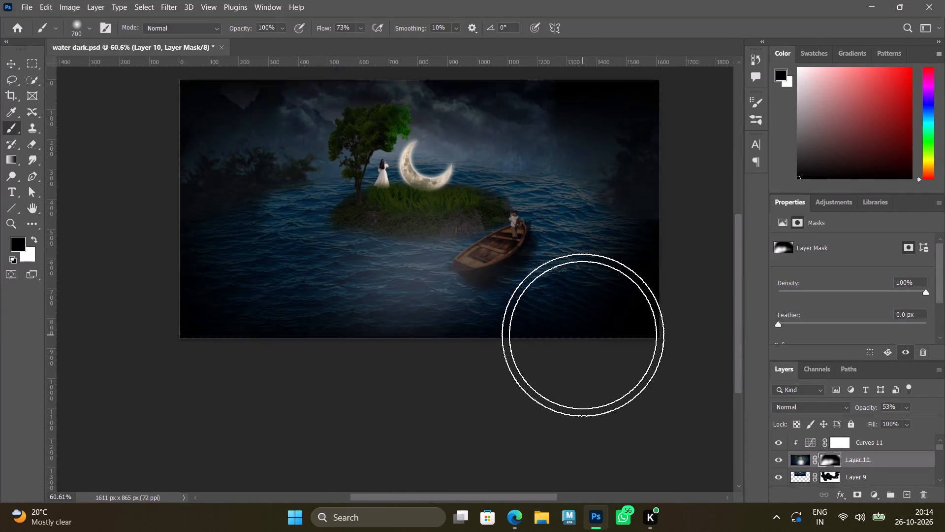
{"action": "scroll", "coordinate": [583, 335], "scroll_direction": "down", "scroll_amount": 2}
{"action": "key", "text": "space"}
{"action": "key", "text": "space"}
{"action": "key", "text": "space"}
{"action": "key", "text": "space"}
{"action": "key", "text": "space"}
{"action": "key", "text": "space"}
{"action": "left_click_drag", "start_coordinate": [517, 303], "coordinate": [467, 384]}
{"action": "scroll", "coordinate": [467, 379], "scroll_direction": "up", "scroll_amount": 4}
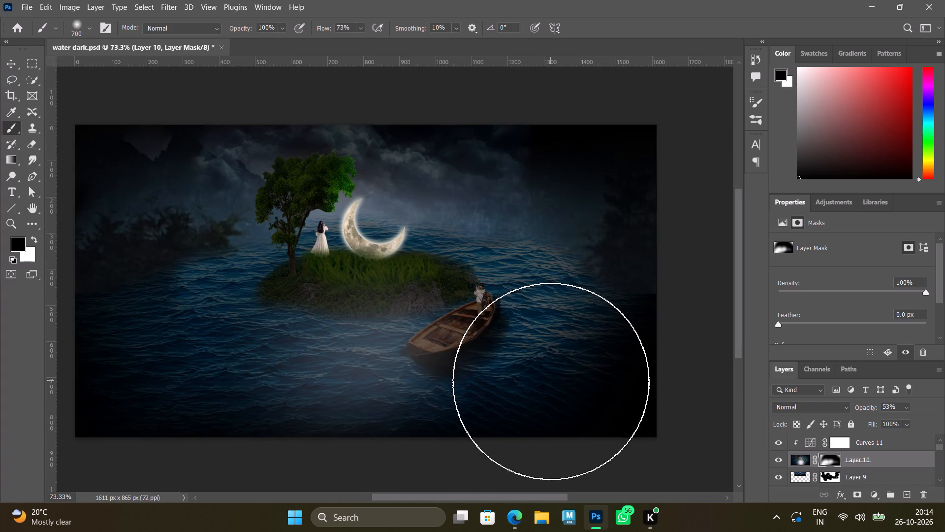
{"action": "left_click_drag", "start_coordinate": [543, 315], "coordinate": [726, 316]}
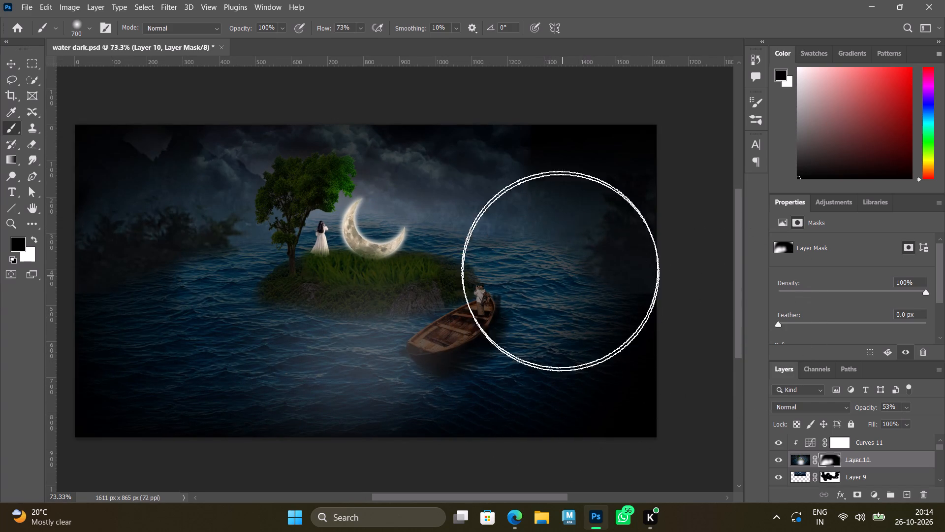
{"action": "left_click_drag", "start_coordinate": [461, 172], "coordinate": [262, 157]}
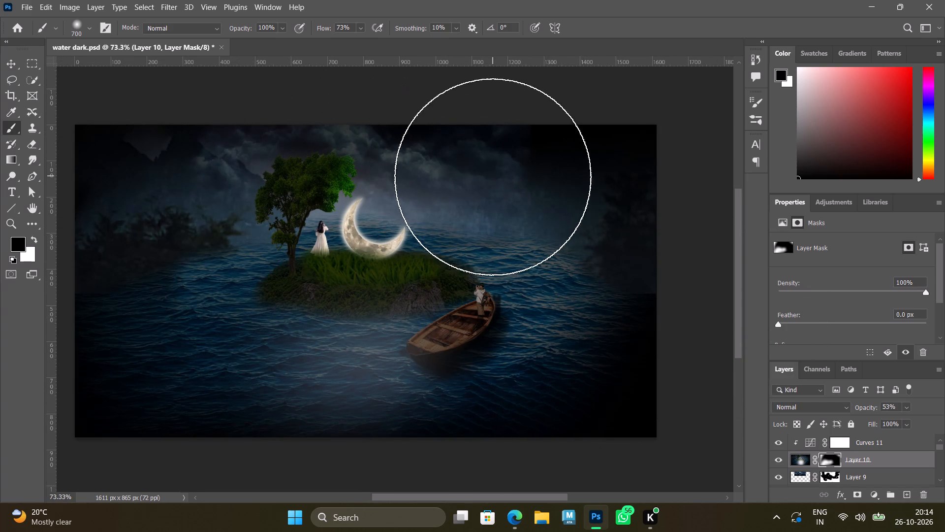
{"action": "left_click_drag", "start_coordinate": [553, 199], "coordinate": [410, 176]}
{"action": "left_click_drag", "start_coordinate": [301, 174], "coordinate": [219, 271]}
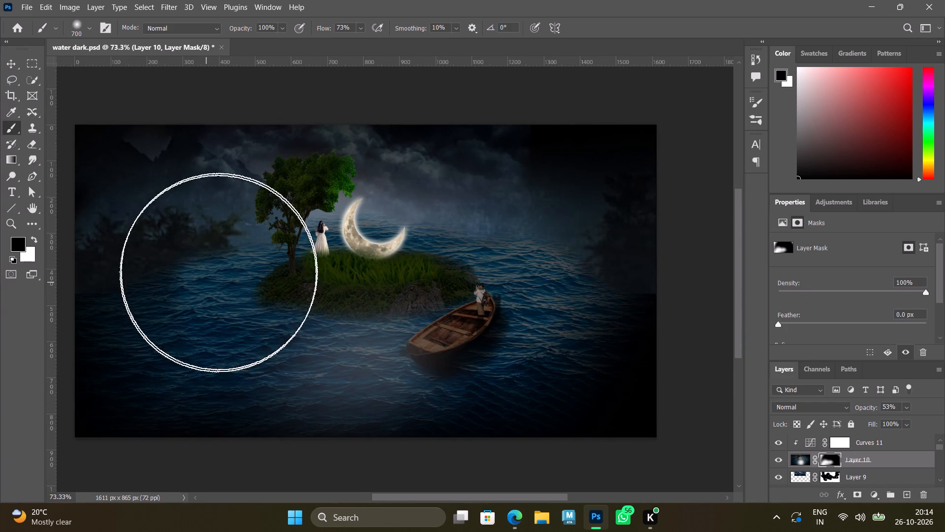
{"action": "left_click_drag", "start_coordinate": [219, 271], "coordinate": [130, 371]}
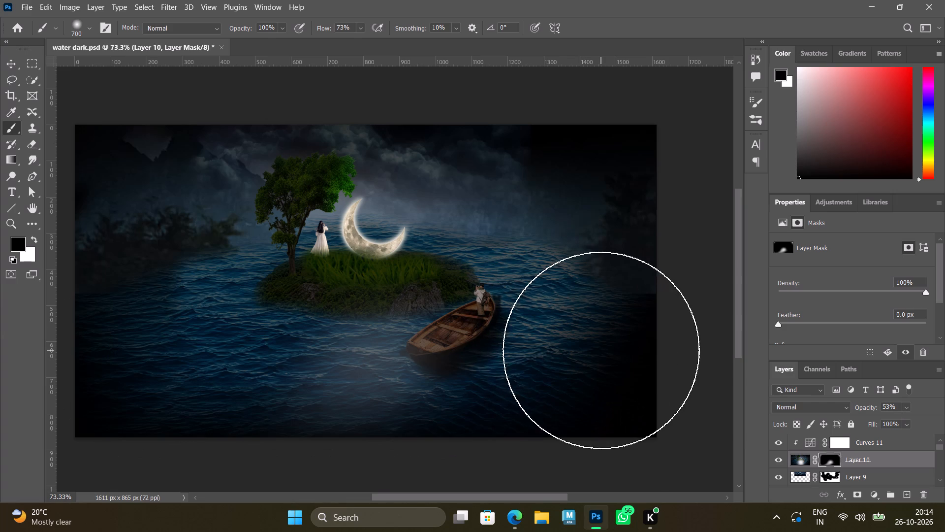
Dab white on Layer 10's mask with a 300 px brush at the near end of the boat, and switch back to black.
{"action": "left_click", "coordinate": [36, 240]}
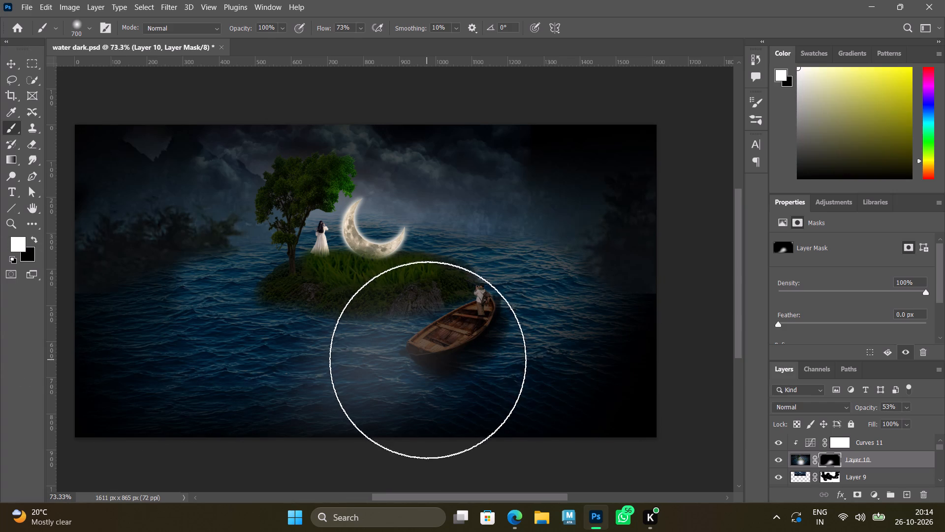
{"action": "key", "text": "bracketleft"}
{"action": "key", "text": "bracketleft"}
{"action": "key", "text": "bracketleft"}
{"action": "key", "text": "bracketleft"}
{"action": "left_click", "coordinate": [425, 357]}
{"action": "left_click", "coordinate": [429, 344]}
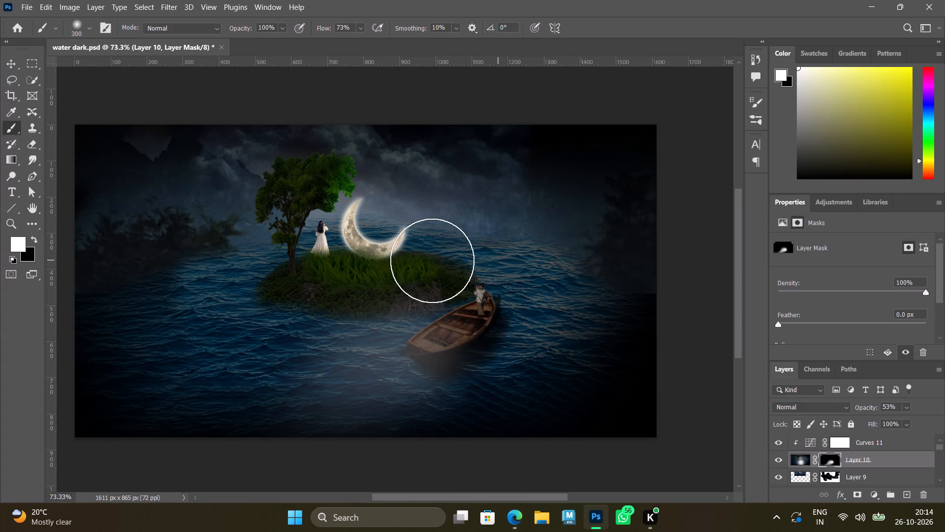
{"action": "left_click", "coordinate": [33, 240]}
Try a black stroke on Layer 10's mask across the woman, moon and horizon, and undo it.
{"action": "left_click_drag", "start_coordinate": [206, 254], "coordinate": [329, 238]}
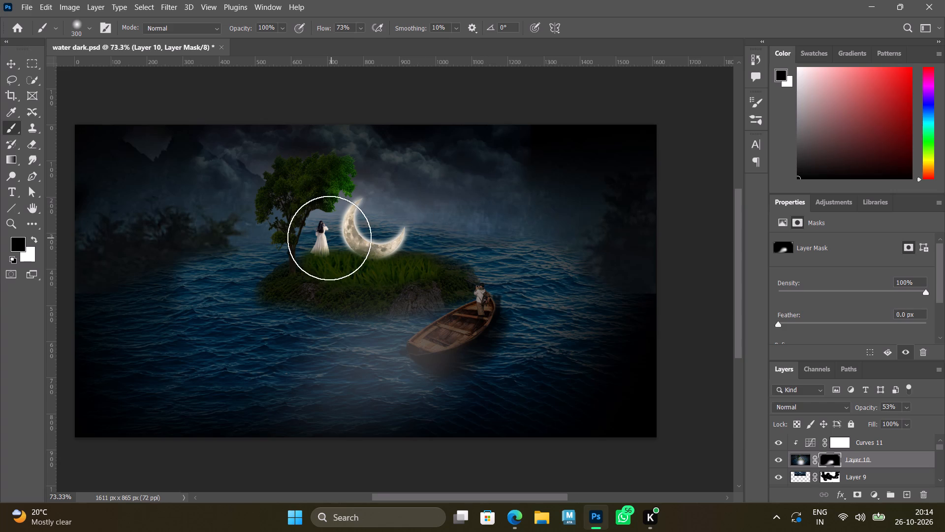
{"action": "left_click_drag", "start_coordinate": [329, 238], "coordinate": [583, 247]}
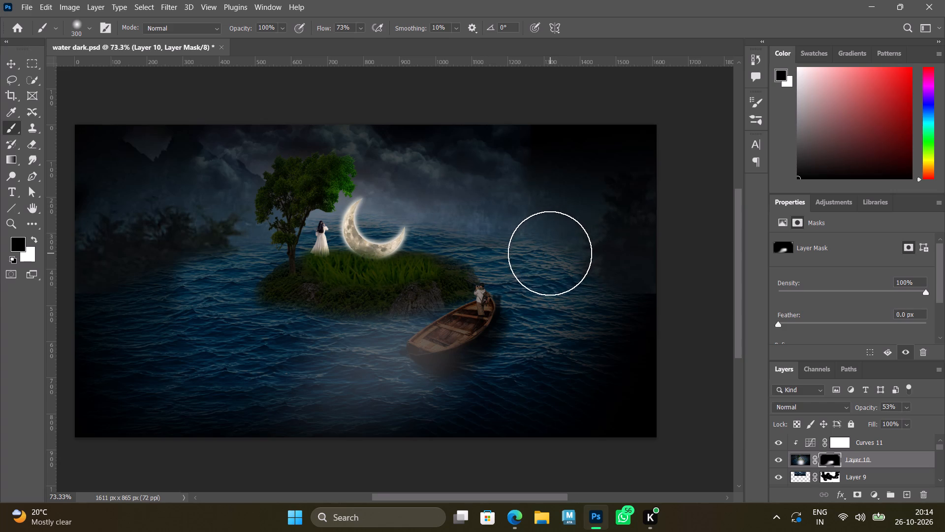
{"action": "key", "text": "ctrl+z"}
Paint black with the 300 px brush on Layer 10's mask over the right-hand water and along the bottom edge below the glow.
{"action": "left_click_drag", "start_coordinate": [537, 300], "coordinate": [613, 350]}
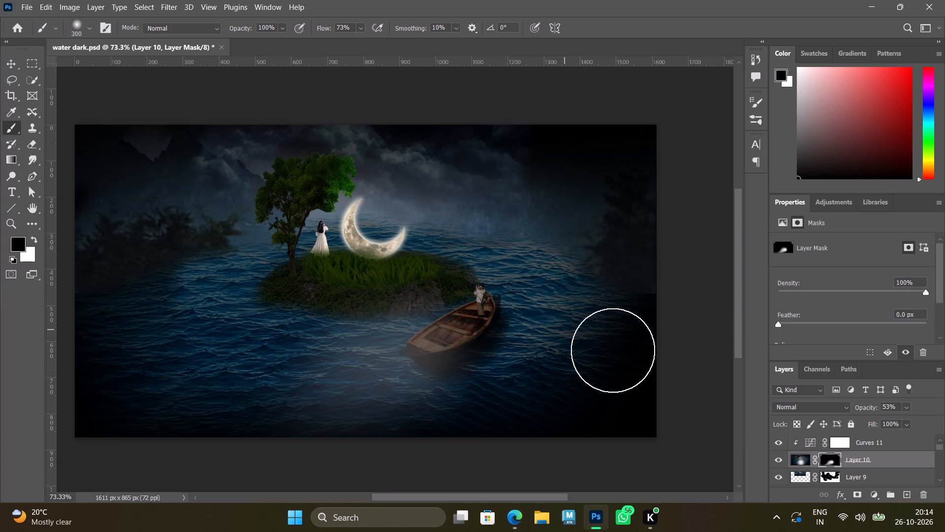
{"action": "left_click_drag", "start_coordinate": [613, 350], "coordinate": [704, 369]}
{"action": "left_click_drag", "start_coordinate": [542, 399], "coordinate": [377, 461]}
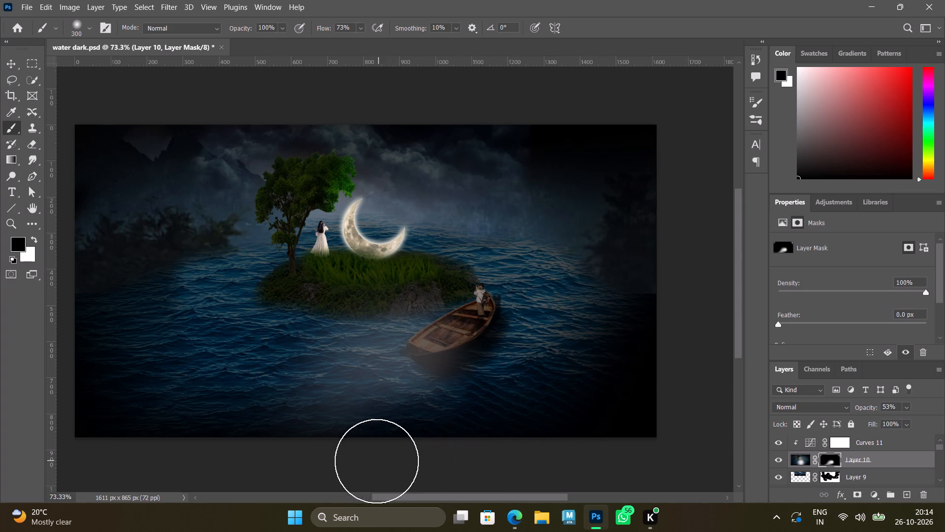
{"action": "left_click_drag", "start_coordinate": [377, 461], "coordinate": [632, 410]}
{"action": "left_click_drag", "start_coordinate": [410, 458], "coordinate": [299, 453]}
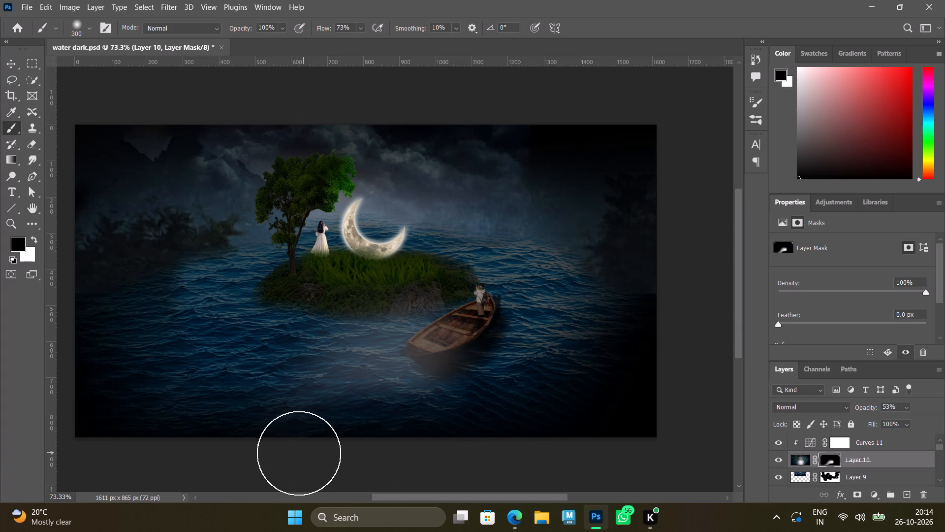
{"action": "left_click_drag", "start_coordinate": [299, 453], "coordinate": [236, 447]}
{"action": "left_click_drag", "start_coordinate": [239, 405], "coordinate": [404, 485]}
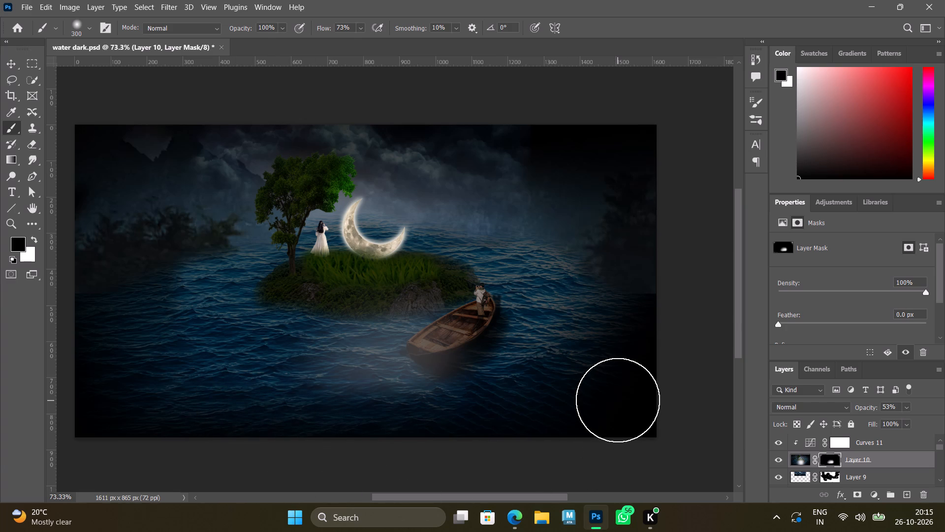
Set the opacity of Layer 10 to 36%.
{"action": "left_click", "coordinate": [907, 406]}
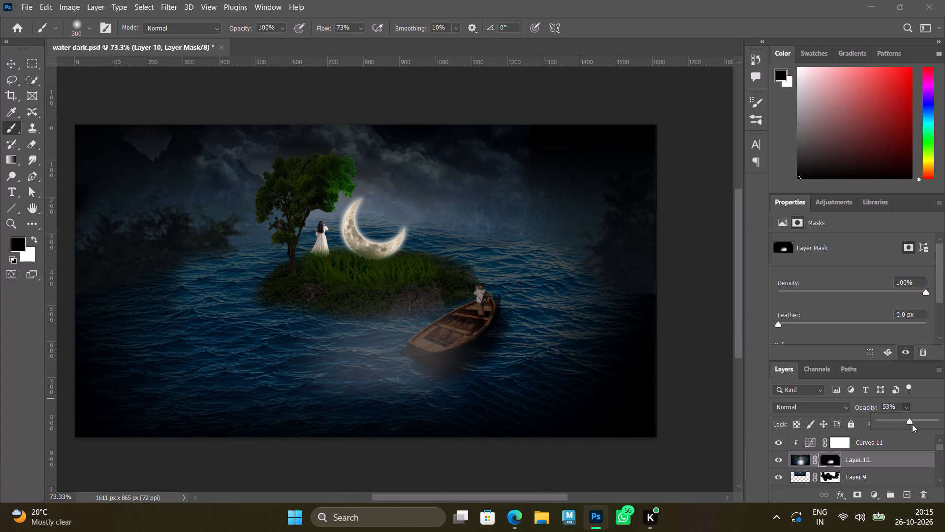
{"action": "left_click_drag", "start_coordinate": [910, 422], "coordinate": [921, 425]}
{"action": "left_click_drag", "start_coordinate": [921, 420], "coordinate": [887, 431]}
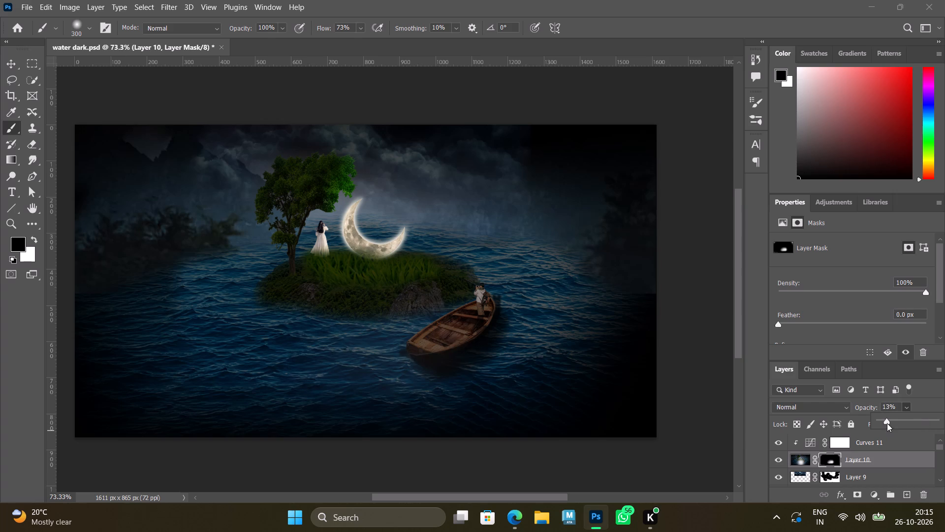
{"action": "left_click_drag", "start_coordinate": [887, 422], "coordinate": [894, 424]}
{"action": "left_click_drag", "start_coordinate": [894, 422], "coordinate": [900, 423]}
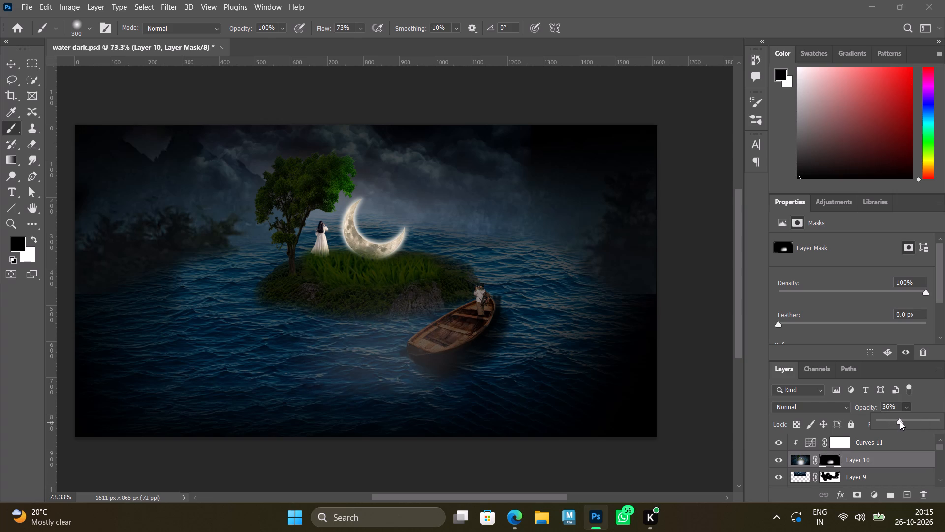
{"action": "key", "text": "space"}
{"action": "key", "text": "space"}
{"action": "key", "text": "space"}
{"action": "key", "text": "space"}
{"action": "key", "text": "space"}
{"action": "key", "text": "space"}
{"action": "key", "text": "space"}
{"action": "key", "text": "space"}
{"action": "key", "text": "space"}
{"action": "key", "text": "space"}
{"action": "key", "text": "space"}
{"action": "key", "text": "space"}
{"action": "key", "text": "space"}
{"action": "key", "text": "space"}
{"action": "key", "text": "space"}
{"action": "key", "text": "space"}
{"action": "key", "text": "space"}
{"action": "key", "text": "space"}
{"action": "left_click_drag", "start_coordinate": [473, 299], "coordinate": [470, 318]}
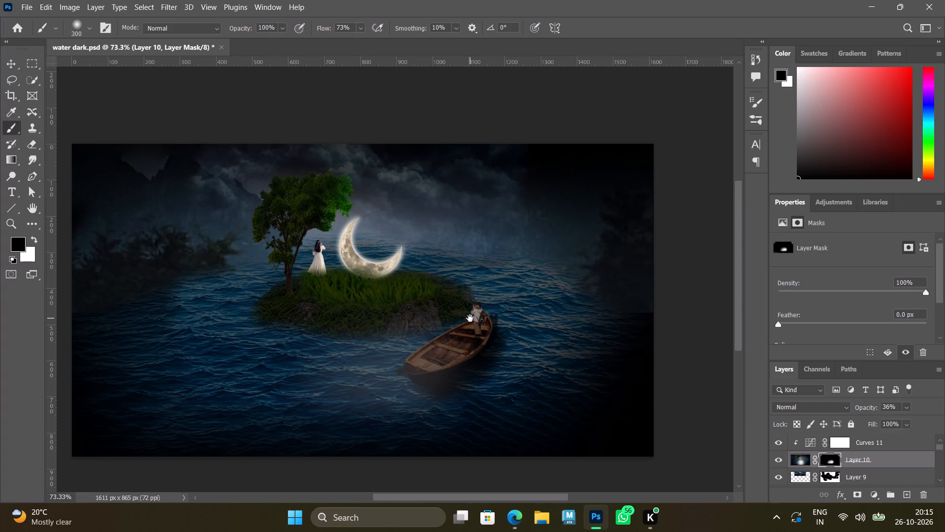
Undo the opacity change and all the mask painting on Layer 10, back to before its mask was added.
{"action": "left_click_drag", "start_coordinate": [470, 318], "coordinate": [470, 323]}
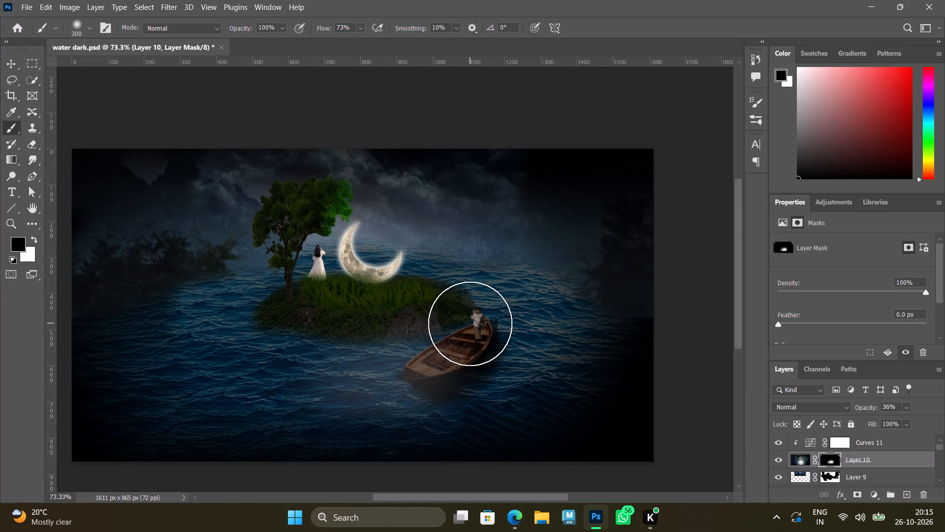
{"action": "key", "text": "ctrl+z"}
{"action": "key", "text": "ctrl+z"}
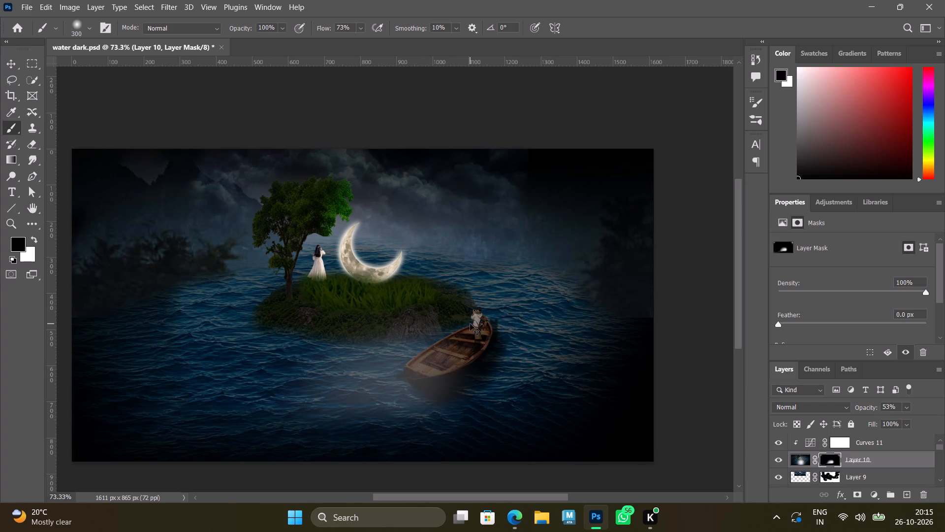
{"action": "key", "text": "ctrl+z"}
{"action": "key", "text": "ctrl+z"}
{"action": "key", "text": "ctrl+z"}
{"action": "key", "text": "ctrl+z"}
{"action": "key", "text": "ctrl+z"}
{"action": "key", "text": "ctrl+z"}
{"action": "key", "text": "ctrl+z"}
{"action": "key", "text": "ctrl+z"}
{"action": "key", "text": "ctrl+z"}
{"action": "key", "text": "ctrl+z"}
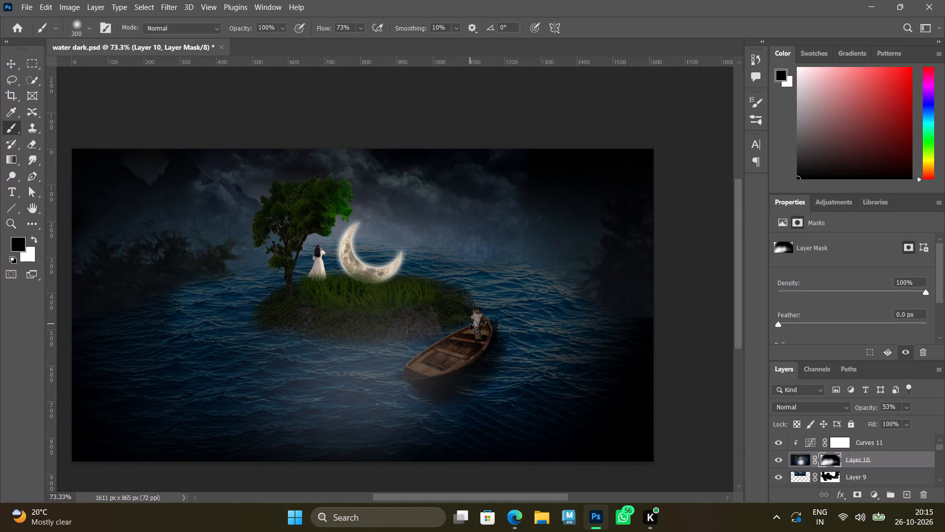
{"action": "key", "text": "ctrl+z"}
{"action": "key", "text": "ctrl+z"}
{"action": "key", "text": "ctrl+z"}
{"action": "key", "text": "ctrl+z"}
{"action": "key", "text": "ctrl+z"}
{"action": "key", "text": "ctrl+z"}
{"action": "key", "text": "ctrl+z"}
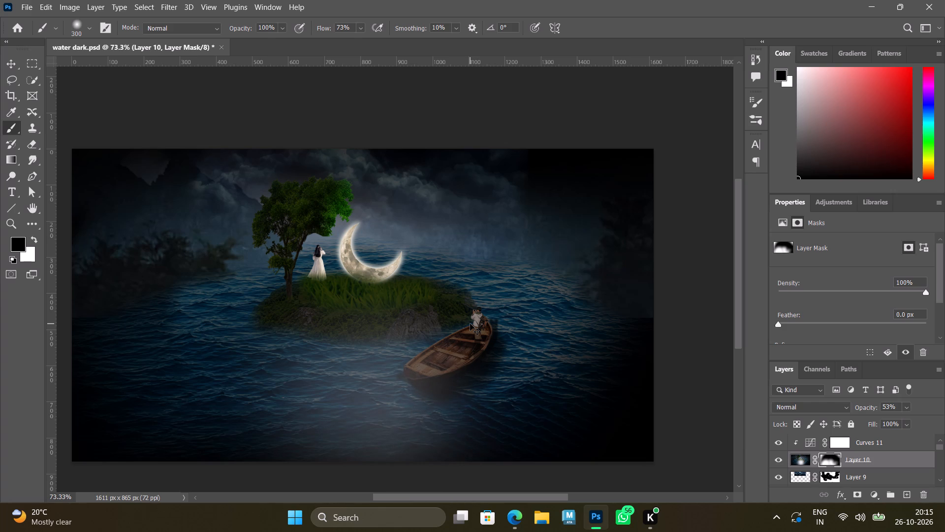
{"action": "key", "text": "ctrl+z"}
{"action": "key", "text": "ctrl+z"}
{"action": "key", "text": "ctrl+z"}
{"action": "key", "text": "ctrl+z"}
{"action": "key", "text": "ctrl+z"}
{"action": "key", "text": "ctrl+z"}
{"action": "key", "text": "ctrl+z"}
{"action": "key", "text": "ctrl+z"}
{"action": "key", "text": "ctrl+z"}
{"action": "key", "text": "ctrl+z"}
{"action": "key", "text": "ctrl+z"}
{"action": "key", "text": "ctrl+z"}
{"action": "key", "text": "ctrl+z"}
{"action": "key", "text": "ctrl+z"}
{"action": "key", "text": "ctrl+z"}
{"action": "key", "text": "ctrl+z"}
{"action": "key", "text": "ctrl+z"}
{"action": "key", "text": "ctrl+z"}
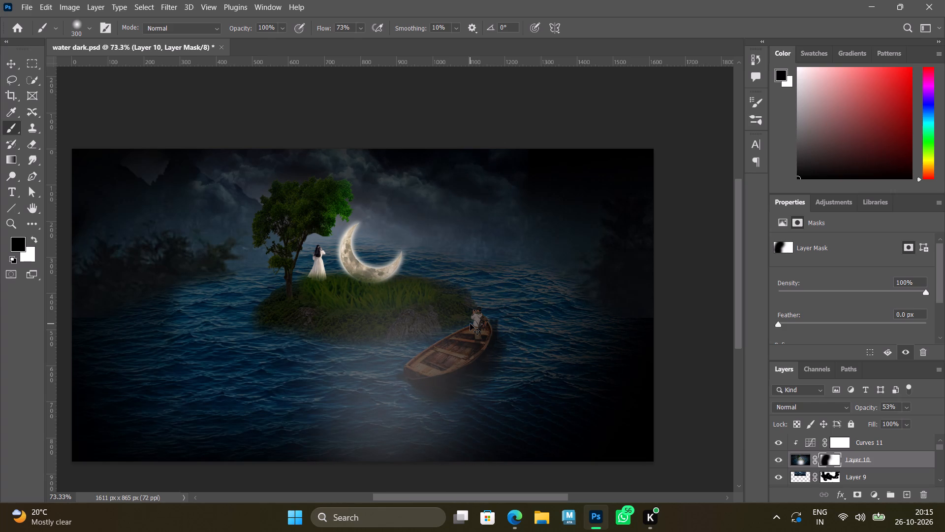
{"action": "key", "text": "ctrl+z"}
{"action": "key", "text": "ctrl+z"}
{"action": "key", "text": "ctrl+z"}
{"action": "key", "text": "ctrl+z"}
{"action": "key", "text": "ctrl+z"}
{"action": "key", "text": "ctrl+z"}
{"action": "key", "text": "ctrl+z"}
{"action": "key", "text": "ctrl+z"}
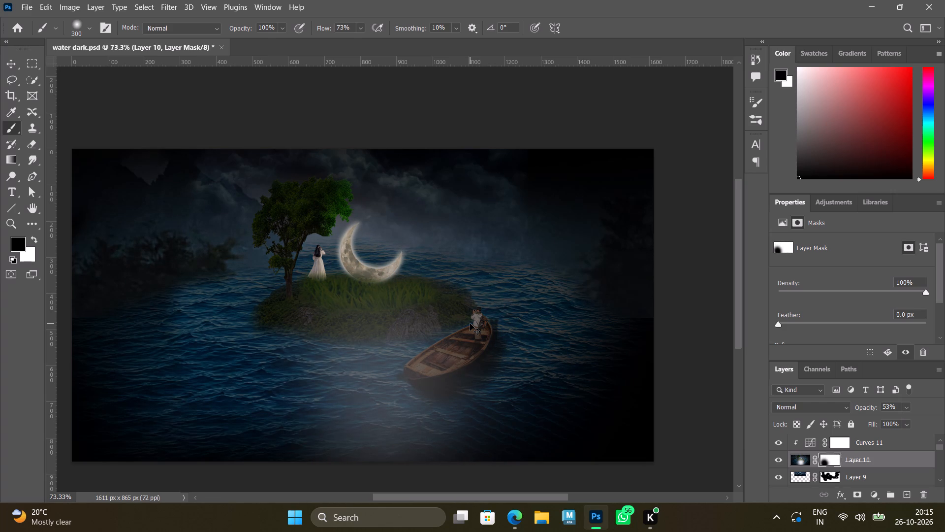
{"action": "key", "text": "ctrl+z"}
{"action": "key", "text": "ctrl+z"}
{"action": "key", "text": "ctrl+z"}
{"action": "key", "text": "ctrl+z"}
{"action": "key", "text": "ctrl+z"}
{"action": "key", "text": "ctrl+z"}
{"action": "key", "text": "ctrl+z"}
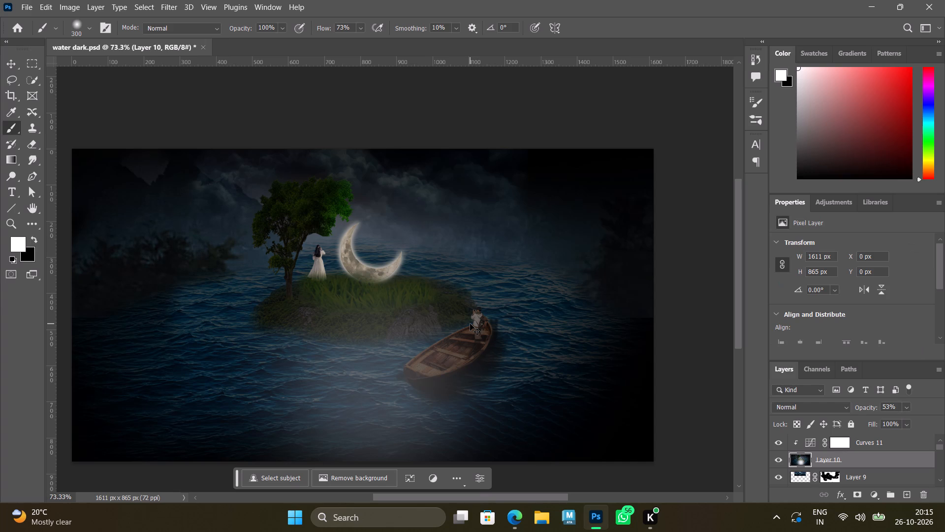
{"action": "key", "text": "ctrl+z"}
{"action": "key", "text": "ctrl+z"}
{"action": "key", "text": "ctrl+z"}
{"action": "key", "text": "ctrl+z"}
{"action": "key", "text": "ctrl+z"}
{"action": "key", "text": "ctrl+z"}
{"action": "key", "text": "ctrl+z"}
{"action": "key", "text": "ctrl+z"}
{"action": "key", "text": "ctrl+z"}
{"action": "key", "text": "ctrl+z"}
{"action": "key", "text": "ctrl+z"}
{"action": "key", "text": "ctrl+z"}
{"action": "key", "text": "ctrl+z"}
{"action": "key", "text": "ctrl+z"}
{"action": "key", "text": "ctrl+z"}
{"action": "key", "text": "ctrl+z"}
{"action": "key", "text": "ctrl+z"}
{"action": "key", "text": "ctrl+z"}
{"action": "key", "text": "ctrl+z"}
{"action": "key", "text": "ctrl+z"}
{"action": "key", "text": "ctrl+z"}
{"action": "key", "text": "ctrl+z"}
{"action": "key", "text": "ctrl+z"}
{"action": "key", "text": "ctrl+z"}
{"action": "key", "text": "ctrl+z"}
Delete the clipped Curves 11 adjustment with its mask, and the glow-painted Layer 10 beneath it.
{"action": "left_click", "coordinate": [883, 442]}
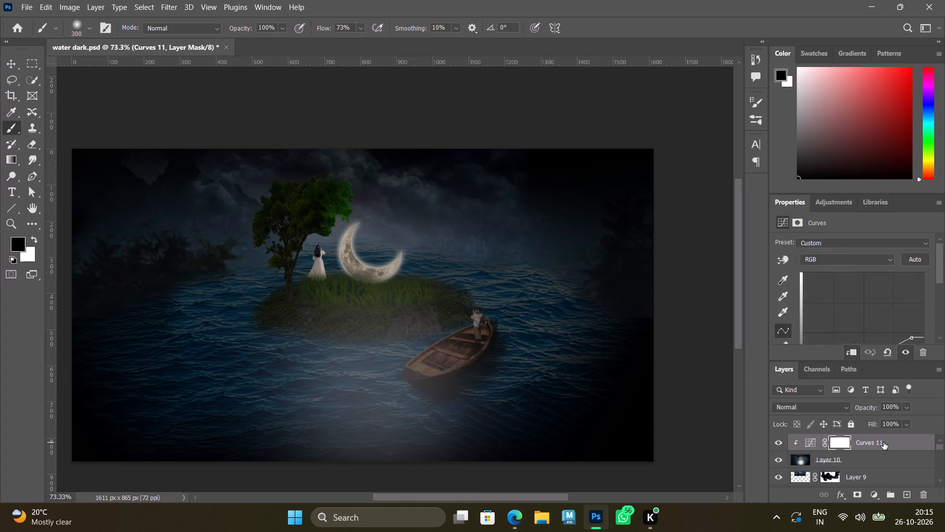
{"action": "key", "text": "Delete"}
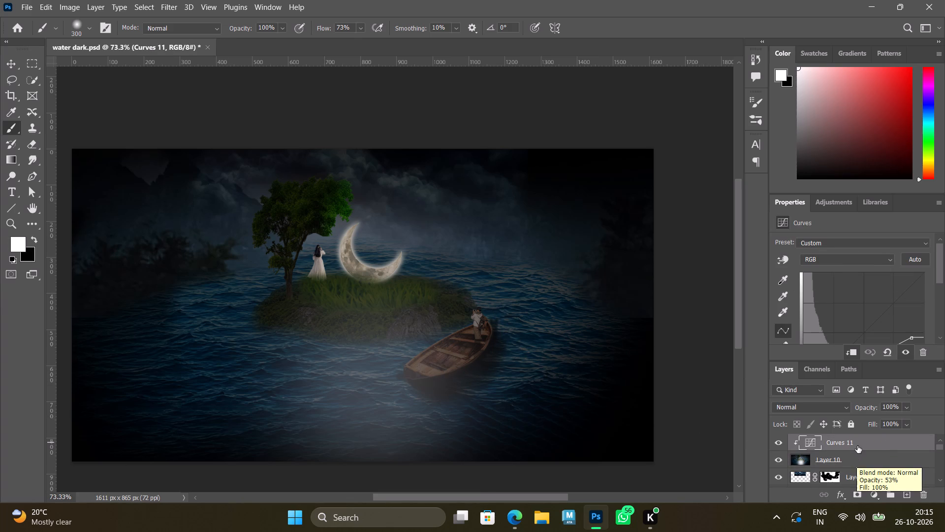
{"action": "left_click", "coordinate": [857, 446]}
{"action": "key", "text": "Delete"}
{"action": "left_click", "coordinate": [858, 444]}
{"action": "key", "text": "Delete"}
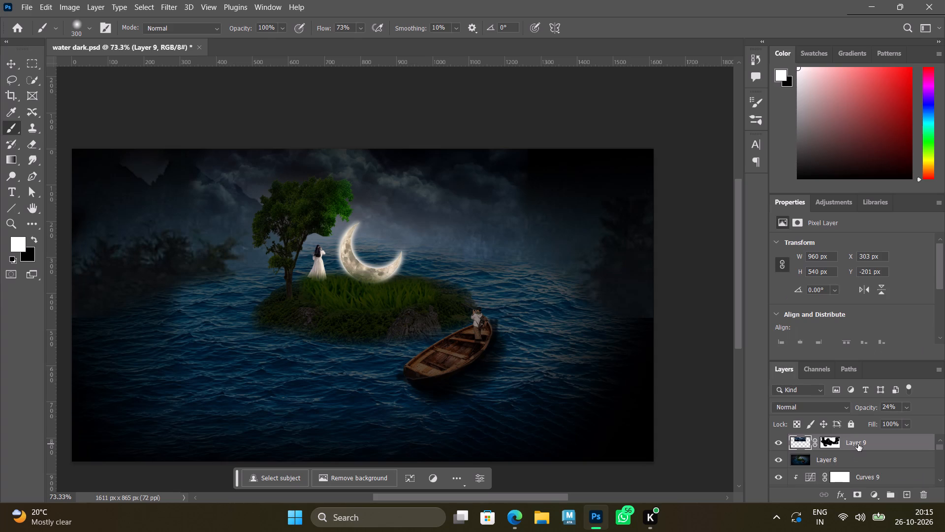
Stamp all visible layers into a new merged layer above Layer 9.
{"action": "key", "text": "ctrl+alt+shift+e"}
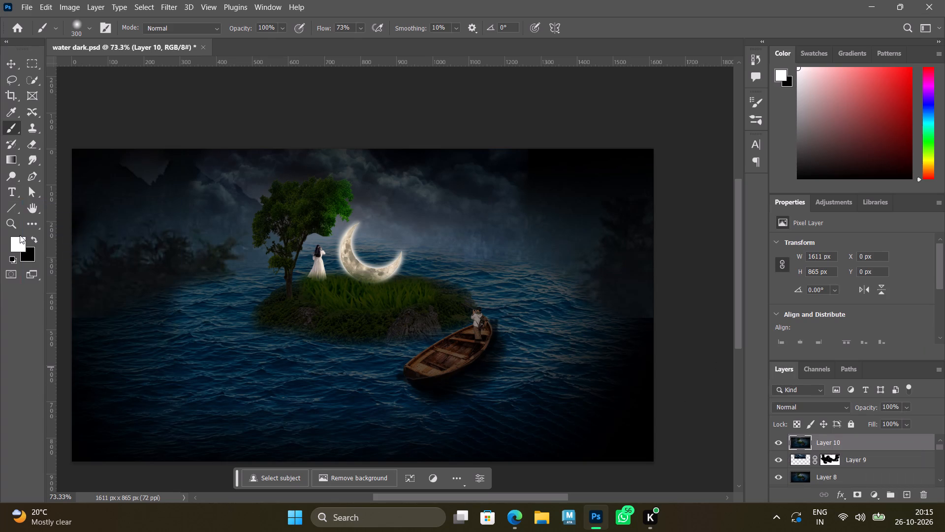
Set the foreground colour to the pale cream yellow f0ebc5.
{"action": "left_click", "coordinate": [19, 243]}
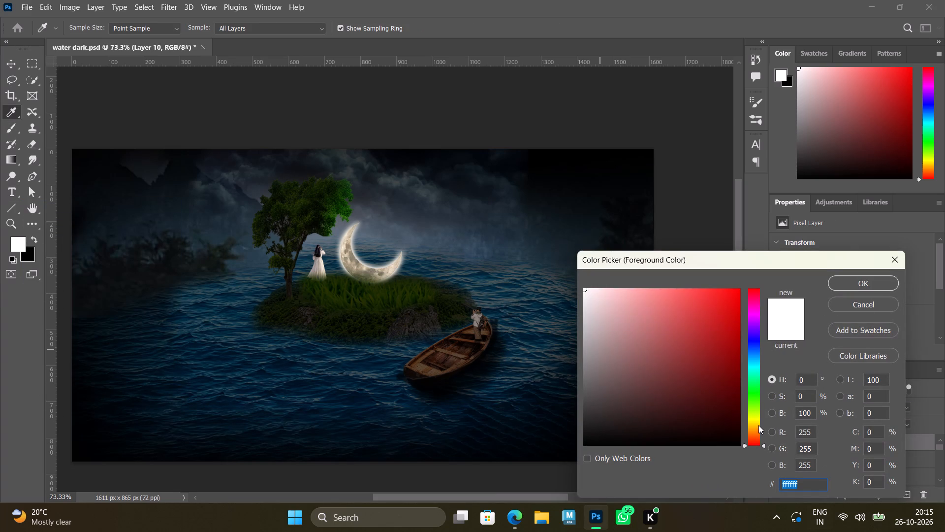
{"action": "left_click", "coordinate": [756, 422]}
{"action": "left_click", "coordinate": [612, 297]}
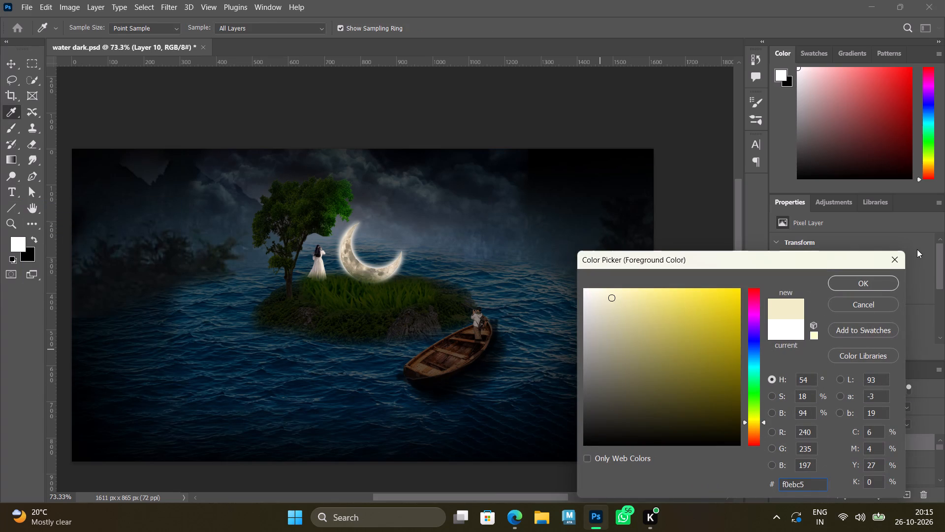
{"action": "left_click", "coordinate": [878, 284]}
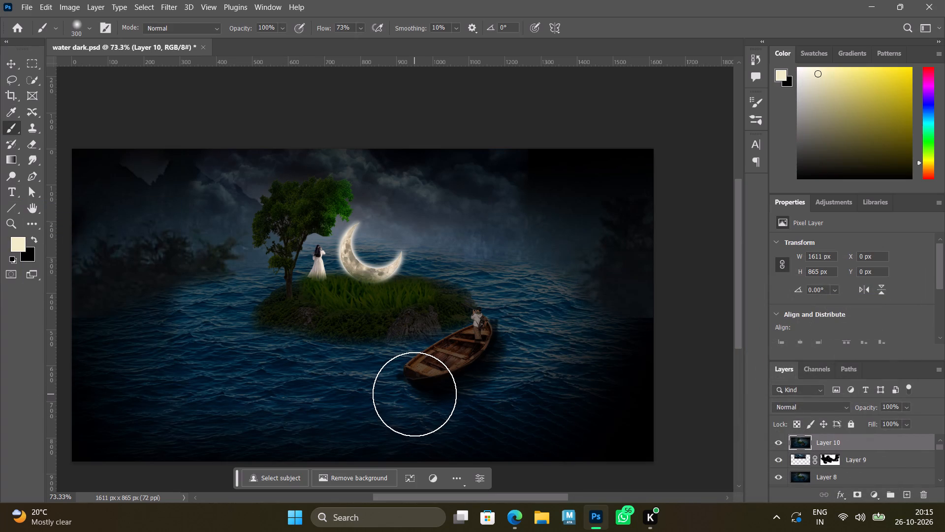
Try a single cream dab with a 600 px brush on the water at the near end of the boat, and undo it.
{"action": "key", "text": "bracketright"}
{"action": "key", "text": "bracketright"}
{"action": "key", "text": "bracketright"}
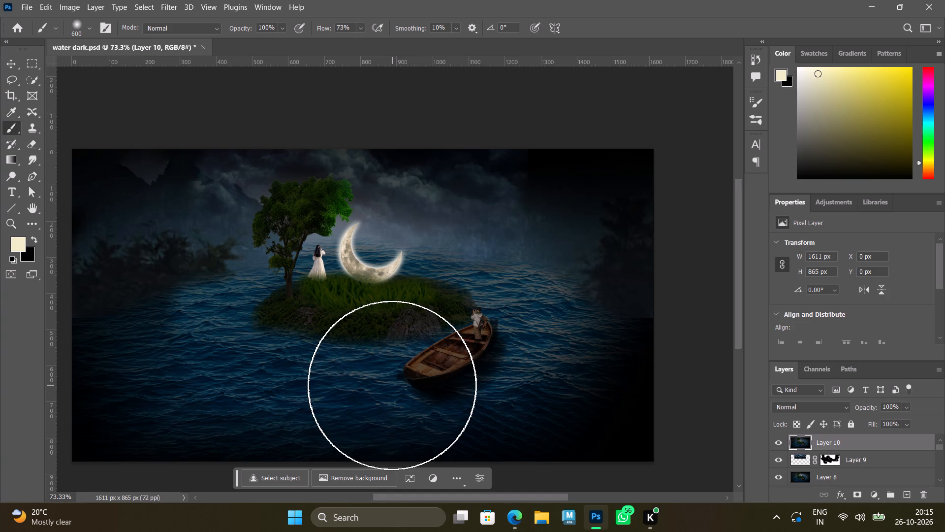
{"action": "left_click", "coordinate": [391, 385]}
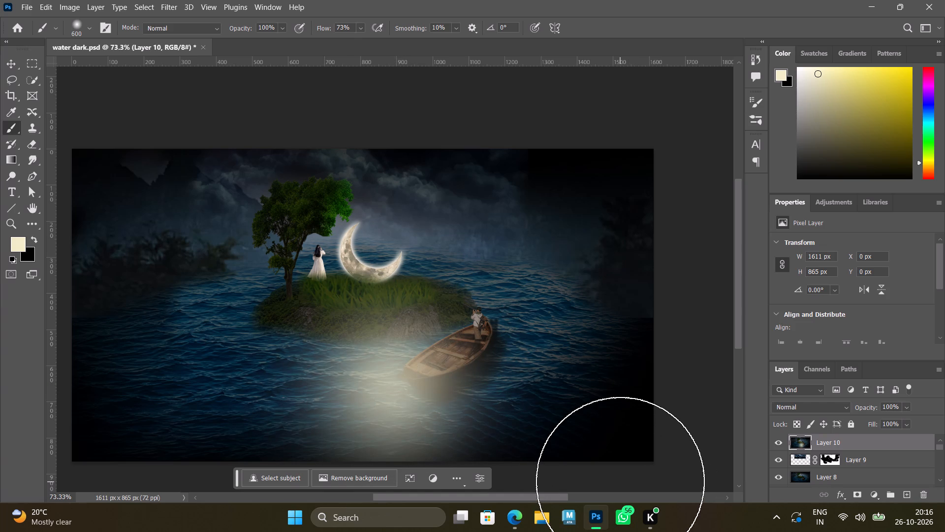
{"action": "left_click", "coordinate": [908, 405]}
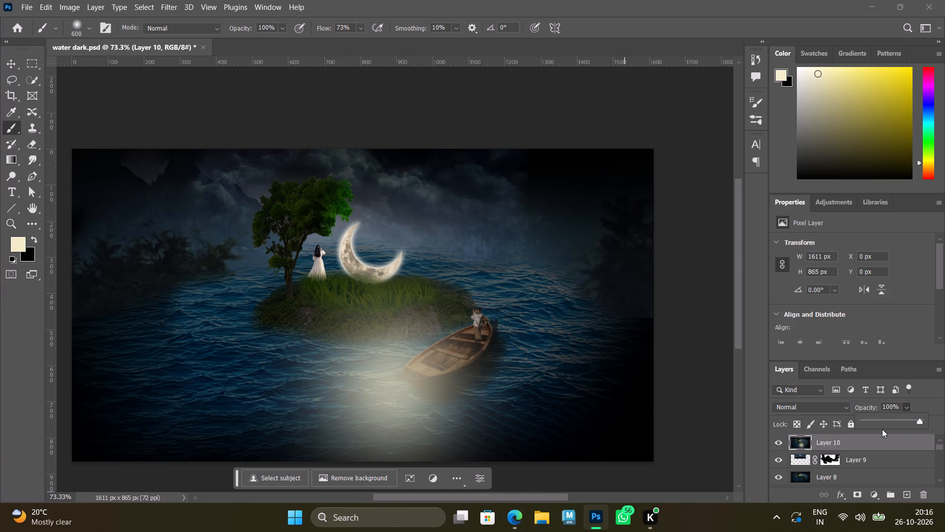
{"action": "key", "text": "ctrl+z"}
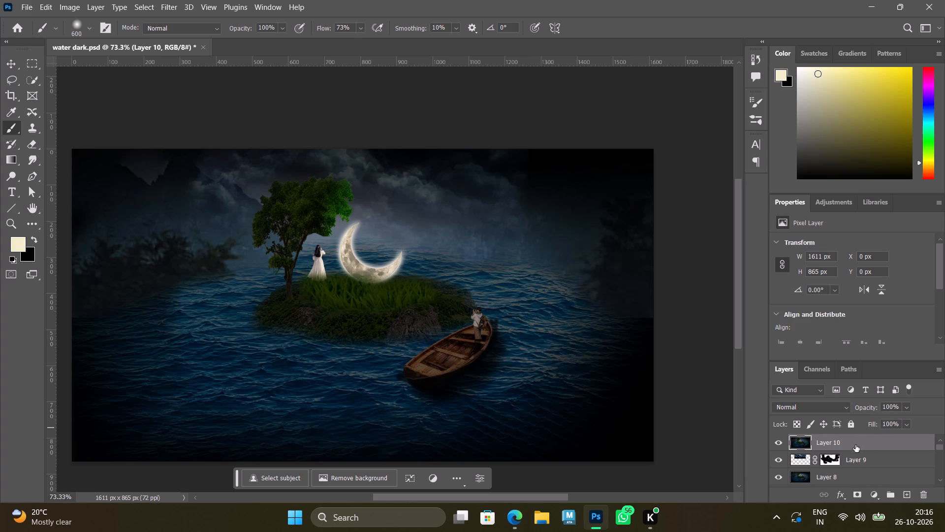
Add a Curves adjustment clipped to Layer 10, with its white point lowered slightly to darken the image.
{"action": "left_click", "coordinate": [877, 495]}
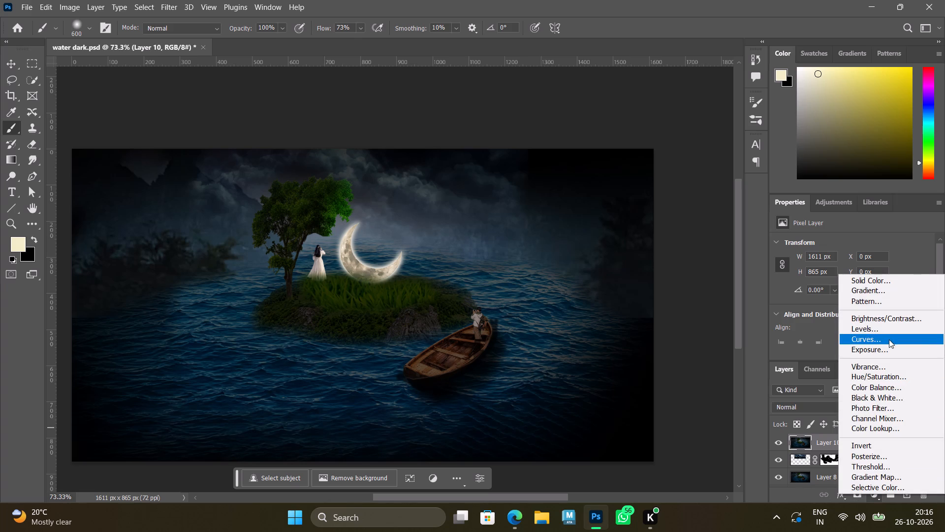
{"action": "left_click", "coordinate": [889, 340]}
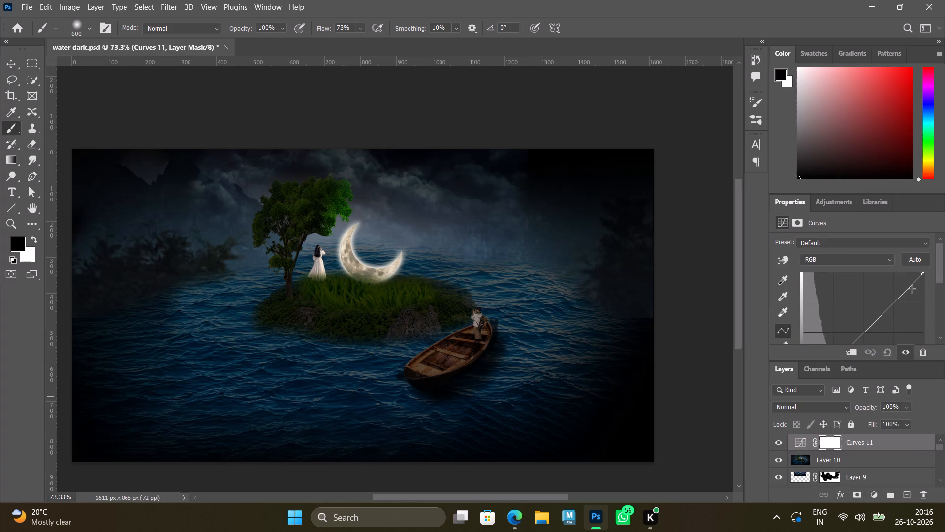
{"action": "left_click_drag", "start_coordinate": [923, 274], "coordinate": [923, 289]}
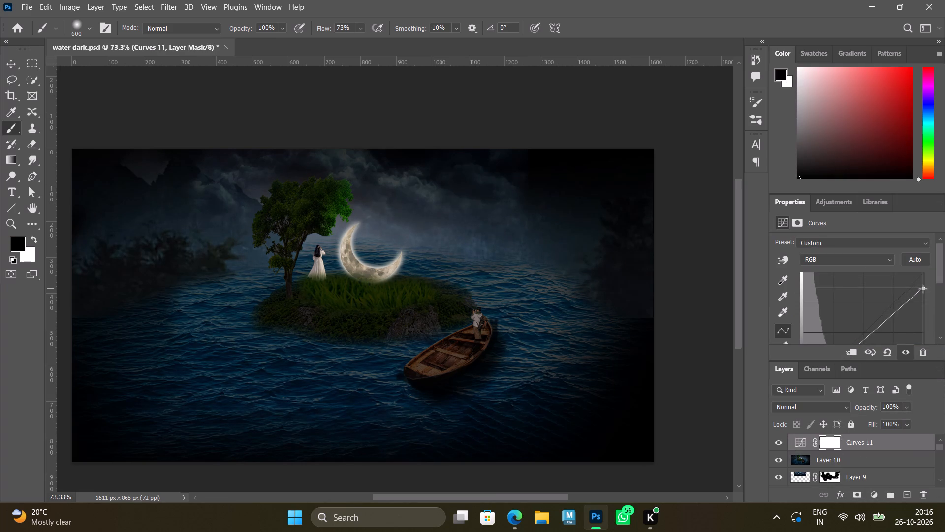
{"action": "left_click_drag", "start_coordinate": [923, 289], "coordinate": [922, 300]}
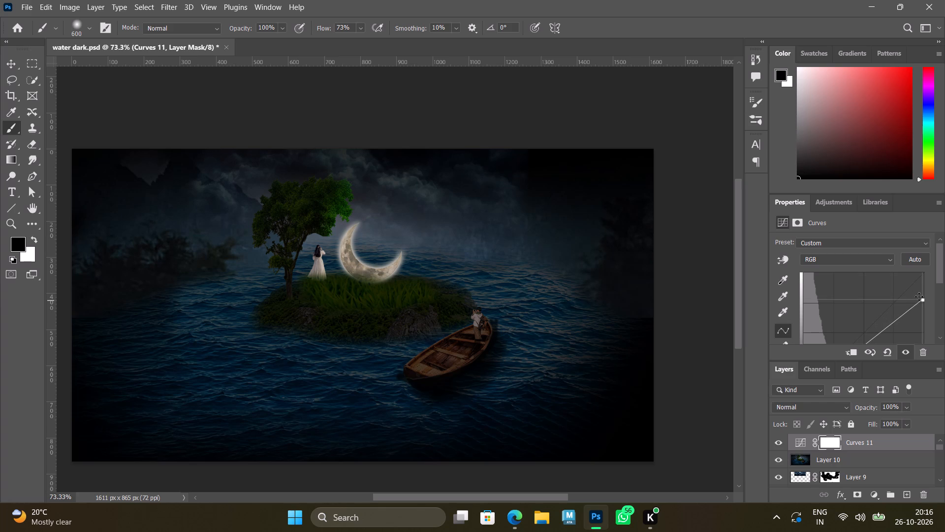
{"action": "left_click", "coordinate": [855, 352]}
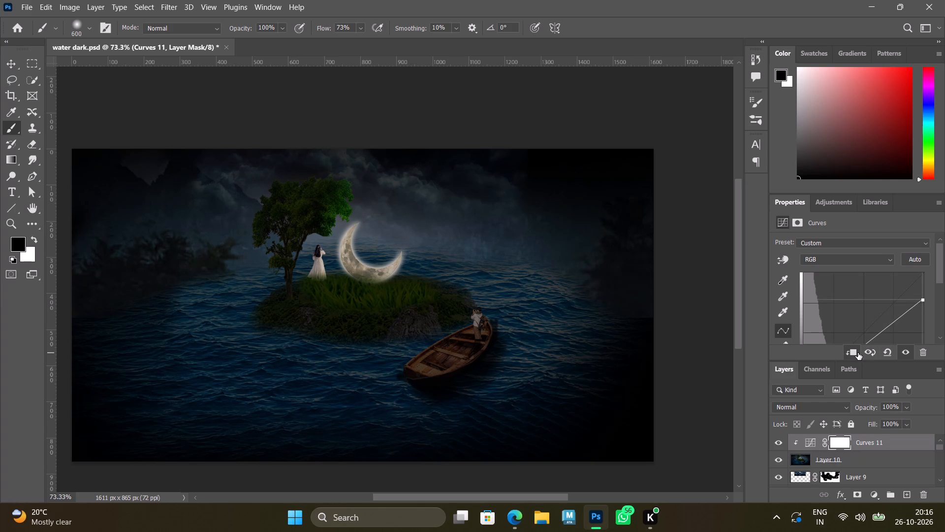
{"action": "left_click_drag", "start_coordinate": [919, 301], "coordinate": [916, 292]}
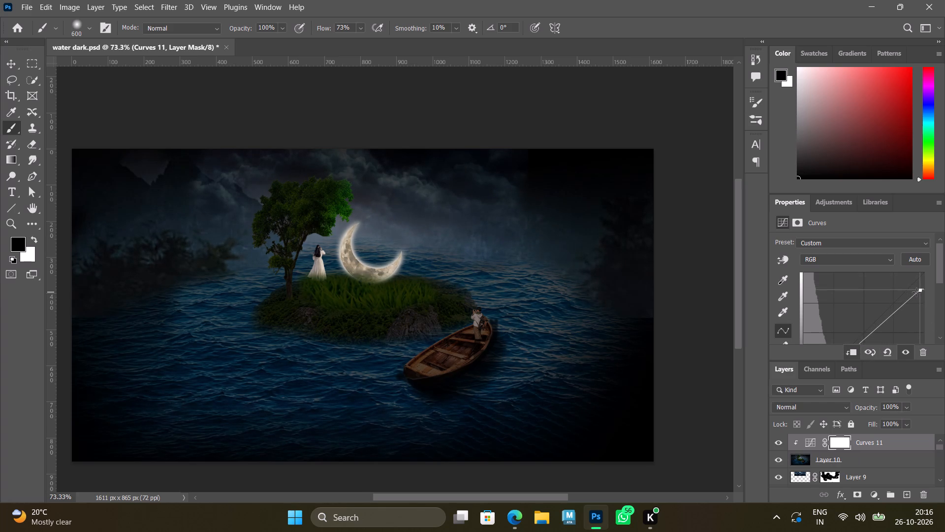
{"action": "left_click_drag", "start_coordinate": [916, 292], "coordinate": [916, 296]}
Dab cream once with a 700 px brush on Layer 10 over the water between the island and the boat.
{"action": "left_click", "coordinate": [853, 462]}
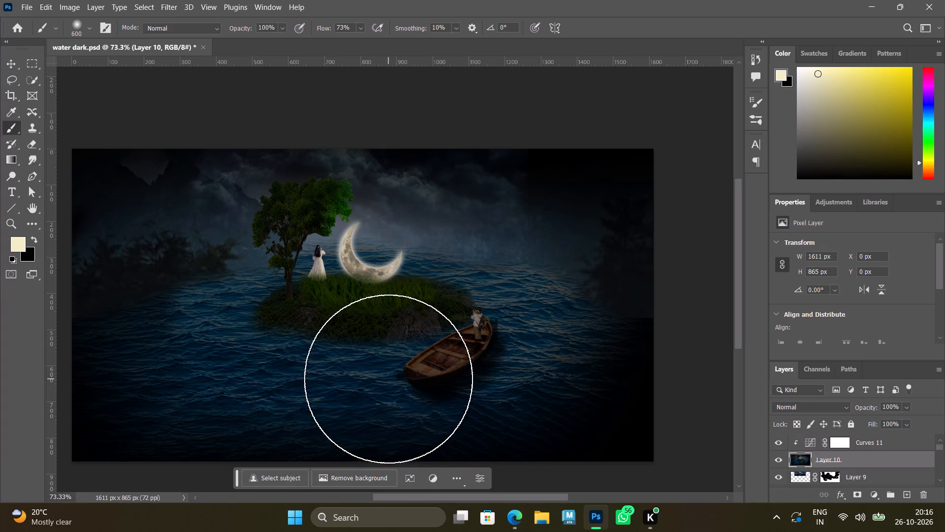
{"action": "key", "text": "bracketright"}
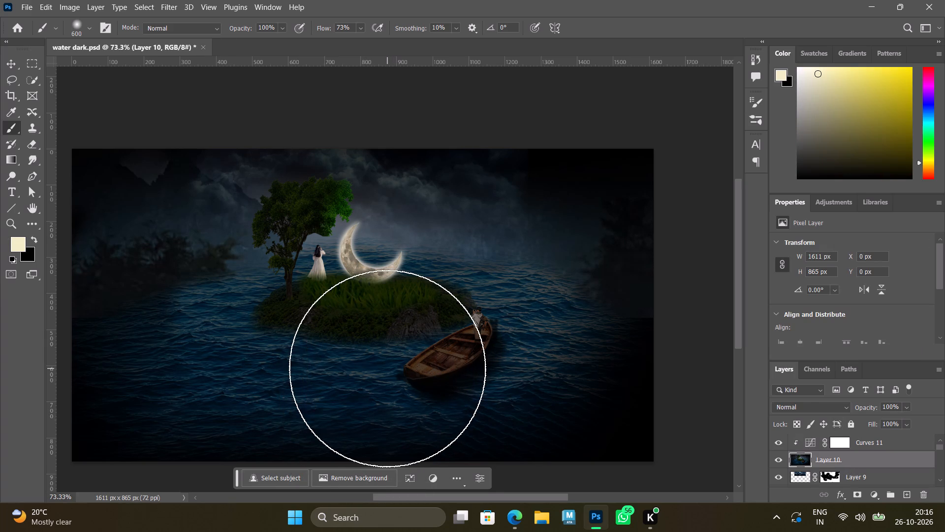
{"action": "left_click", "coordinate": [387, 368]}
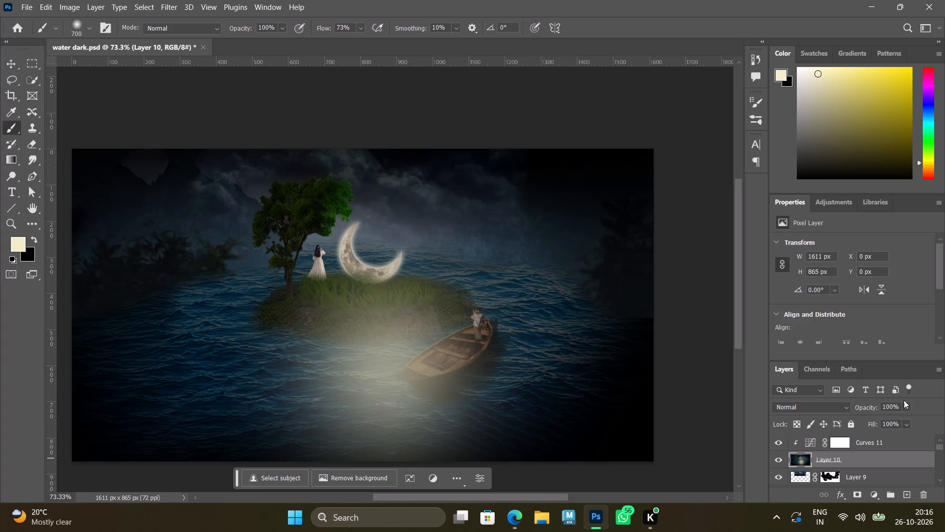
Set the opacity of Layer 10 to 26%.
{"action": "left_click", "coordinate": [904, 407]}
{"action": "left_click_drag", "start_coordinate": [918, 419], "coordinate": [907, 420]}
{"action": "left_click_drag", "start_coordinate": [907, 420], "coordinate": [897, 422]}
{"action": "left_click_drag", "start_coordinate": [897, 422], "coordinate": [886, 422]}
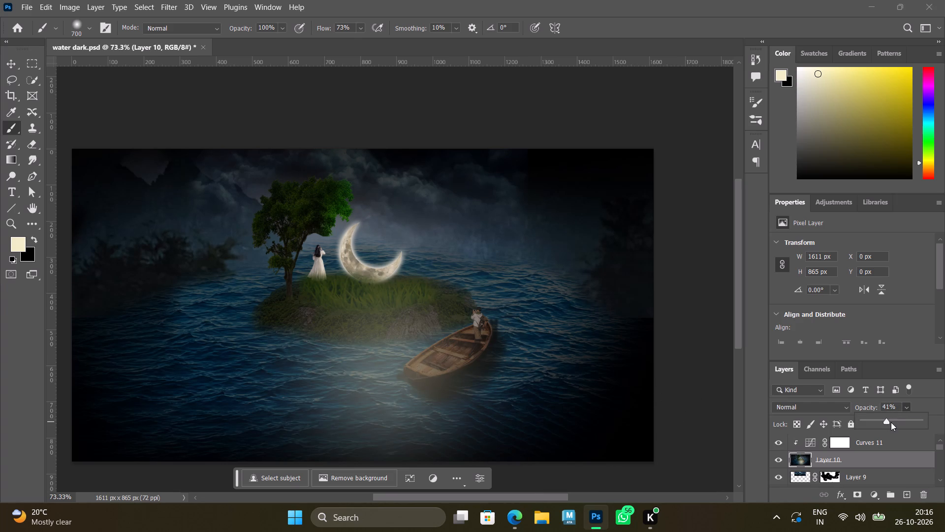
{"action": "left_click_drag", "start_coordinate": [887, 421], "coordinate": [878, 420]}
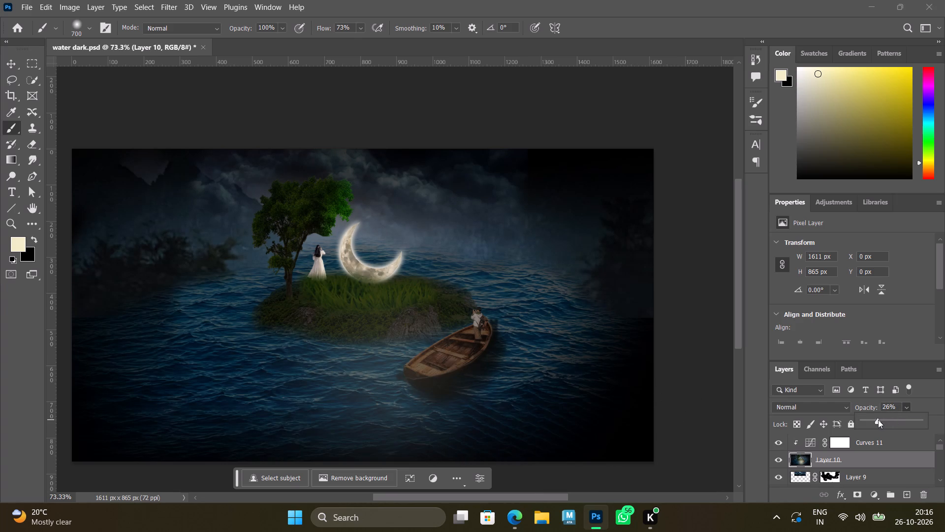
Set the opacity of Layer 10 to 39%.
{"action": "left_click_drag", "start_coordinate": [878, 420], "coordinate": [885, 420]}
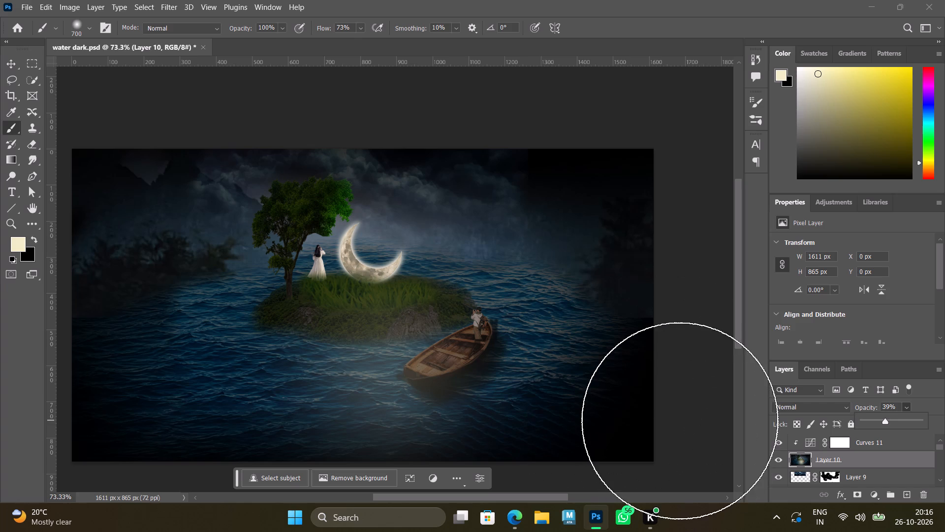
Add a mask to Layer 10 and paint it black with the 700 px brush over the sky and the water along both sides.
{"action": "left_click", "coordinate": [10, 262]}
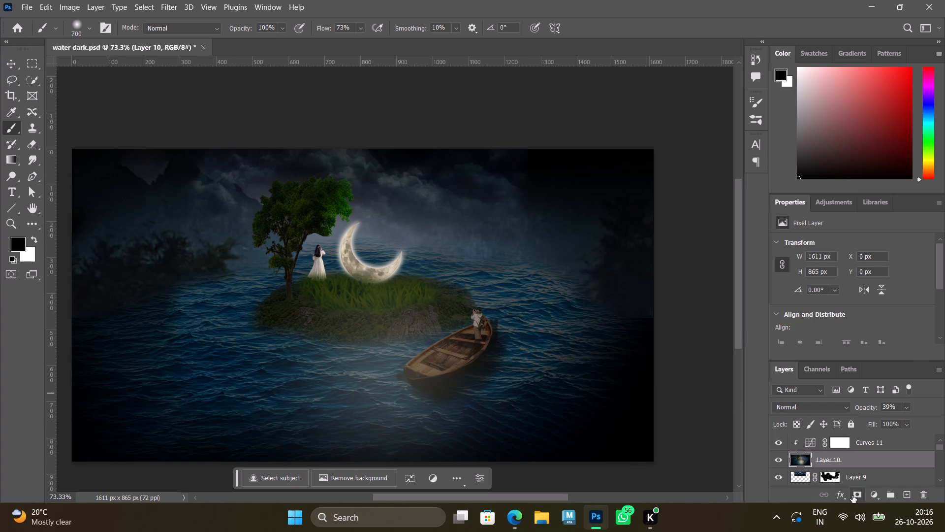
{"action": "left_click", "coordinate": [853, 496]}
{"action": "left_click_drag", "start_coordinate": [567, 178], "coordinate": [406, 158]}
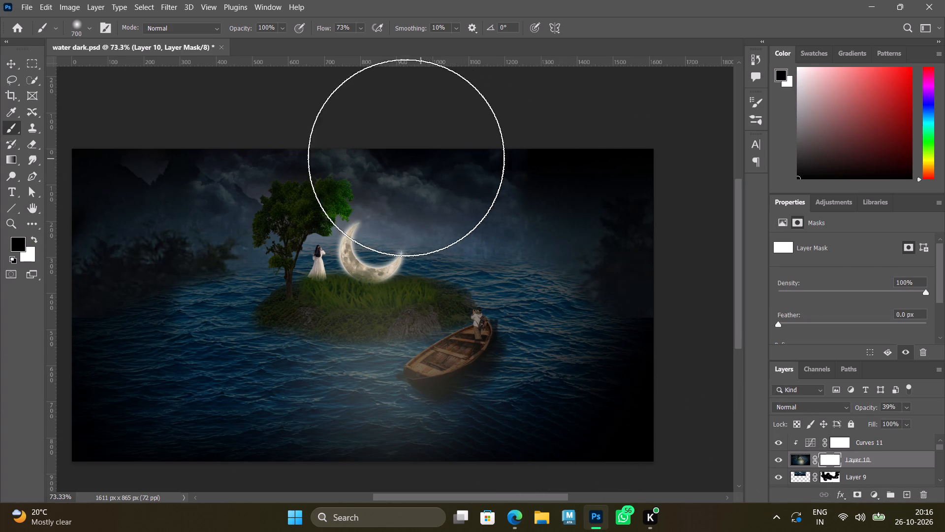
{"action": "left_click_drag", "start_coordinate": [406, 158], "coordinate": [485, 177]}
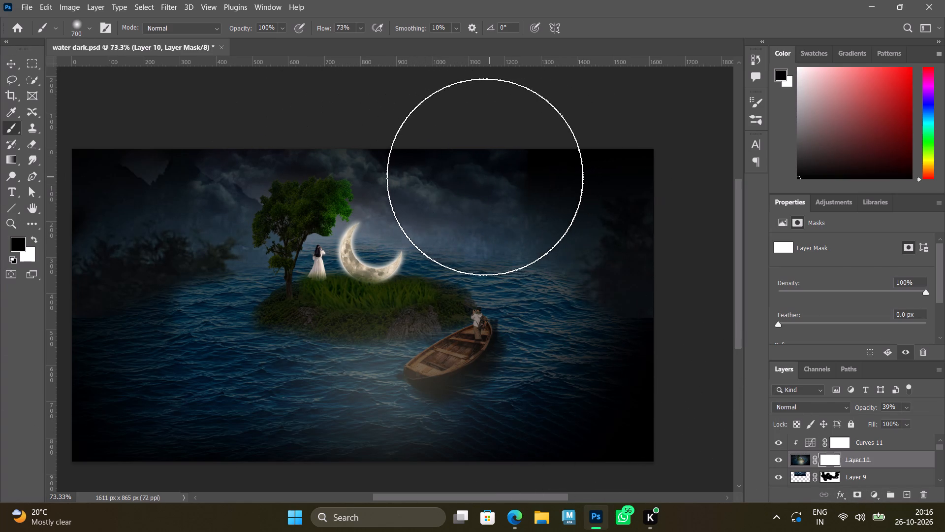
{"action": "left_click_drag", "start_coordinate": [485, 177], "coordinate": [650, 398]}
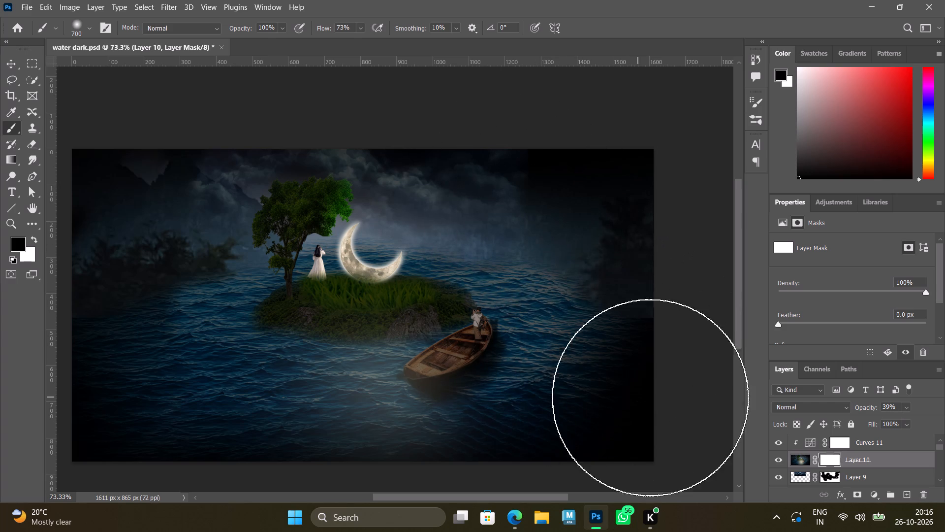
{"action": "left_click_drag", "start_coordinate": [650, 398], "coordinate": [183, 406]}
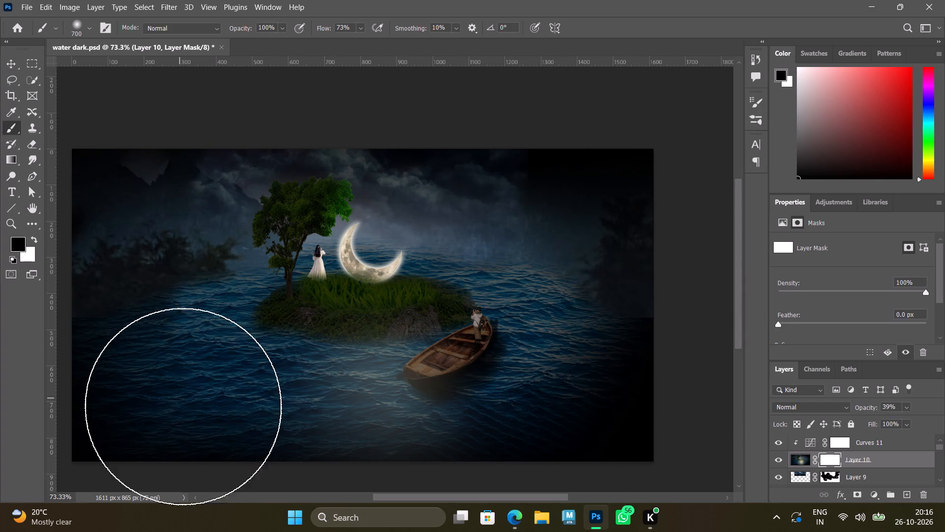
{"action": "left_click_drag", "start_coordinate": [183, 406], "coordinate": [182, 418]}
Paint black on Layer 10's mask along the lower edge of the water to fade the glow there.
{"action": "key", "text": "space"}
{"action": "key", "text": "space"}
{"action": "key", "text": "space"}
{"action": "key", "text": "space"}
{"action": "key", "text": "space"}
{"action": "key", "text": "space"}
{"action": "left_click_drag", "start_coordinate": [458, 340], "coordinate": [477, 233]}
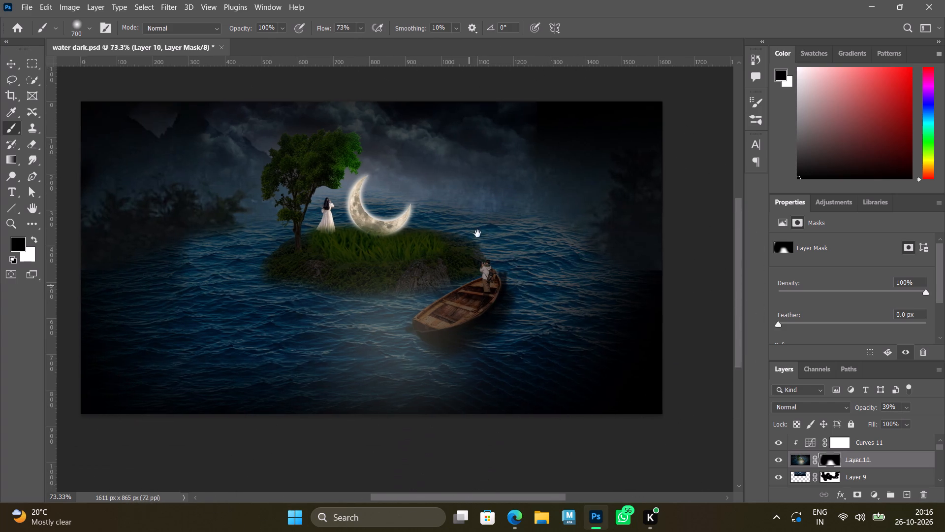
{"action": "left_click_drag", "start_coordinate": [477, 233], "coordinate": [495, 163]}
{"action": "left_click_drag", "start_coordinate": [581, 370], "coordinate": [480, 412]}
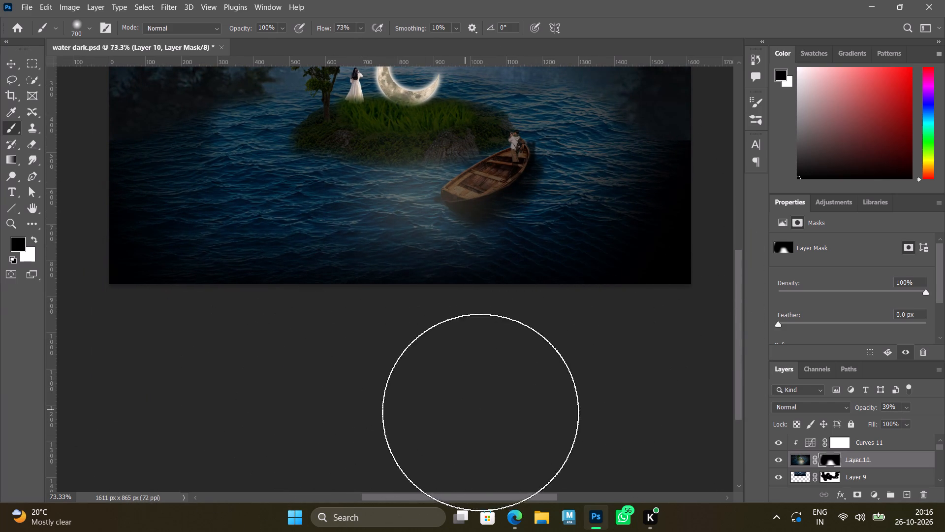
{"action": "left_click_drag", "start_coordinate": [480, 412], "coordinate": [241, 351]}
Examine how the masked glow blends into the water, both in the whole composition and closer up.
{"action": "scroll", "coordinate": [589, 342], "scroll_direction": "down", "scroll_amount": 5}
{"action": "key", "text": "space"}
{"action": "left_click_drag", "start_coordinate": [522, 256], "coordinate": [510, 316]}
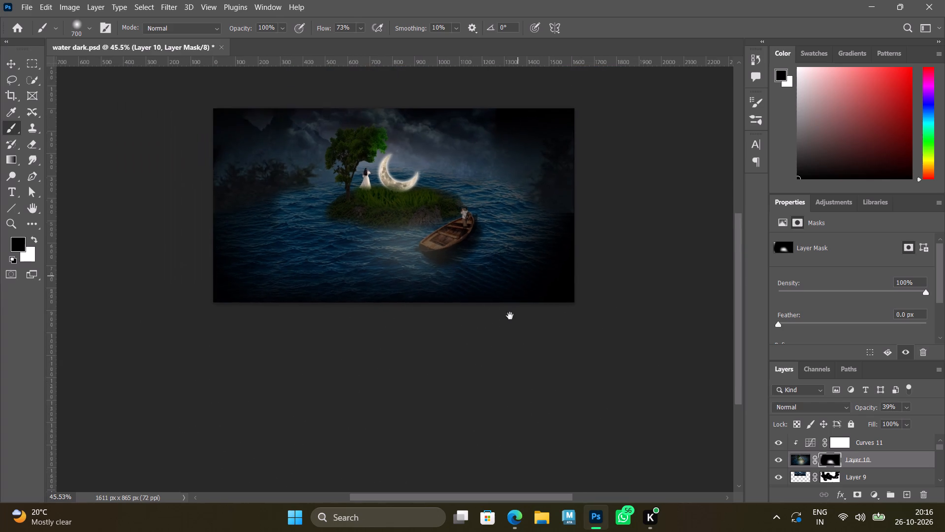
{"action": "left_click_drag", "start_coordinate": [510, 316], "coordinate": [505, 362]}
{"action": "scroll", "coordinate": [503, 357], "scroll_direction": "up", "scroll_amount": 6}
{"action": "key", "text": "space"}
{"action": "key", "text": "space"}
{"action": "key", "text": "space"}
{"action": "key", "text": "space"}
{"action": "key", "text": "space"}
{"action": "key", "text": "space"}
{"action": "key", "text": "space"}
{"action": "key", "text": "space"}
{"action": "key", "text": "space"}
{"action": "key", "text": "space"}
{"action": "key", "text": "space"}
{"action": "key", "text": "space"}
{"action": "left_click_drag", "start_coordinate": [396, 297], "coordinate": [496, 323]}
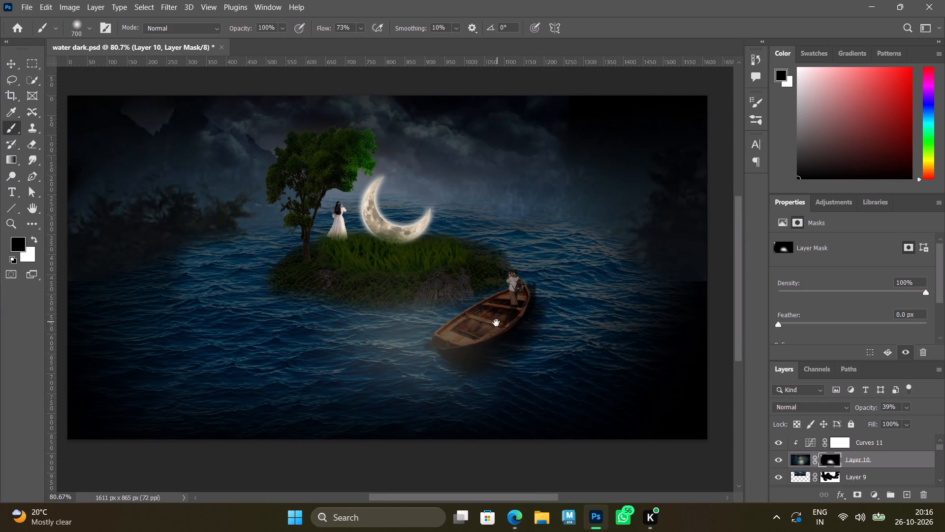
{"action": "left_click_drag", "start_coordinate": [496, 323], "coordinate": [495, 327]}
{"action": "scroll", "coordinate": [494, 327], "scroll_direction": "down", "scroll_amount": 2}
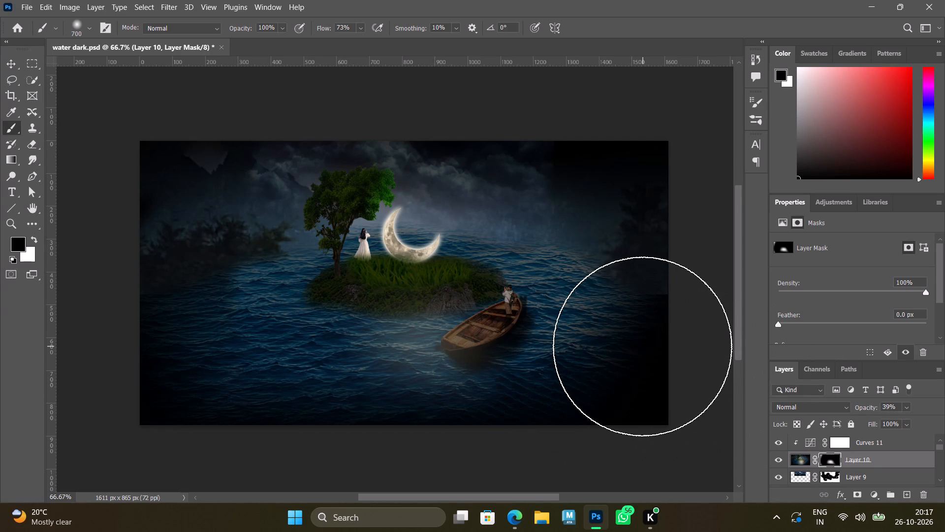
Save water dark.psd.
{"action": "key", "text": "ctrl+s"}
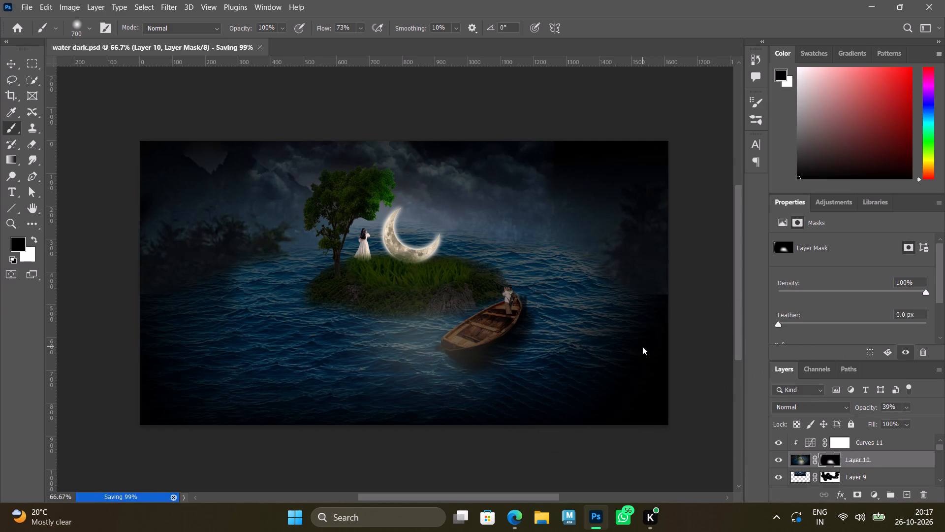
Stamp all visible layers into a new merged layer above Curves 11.
{"action": "left_click", "coordinate": [910, 439]}
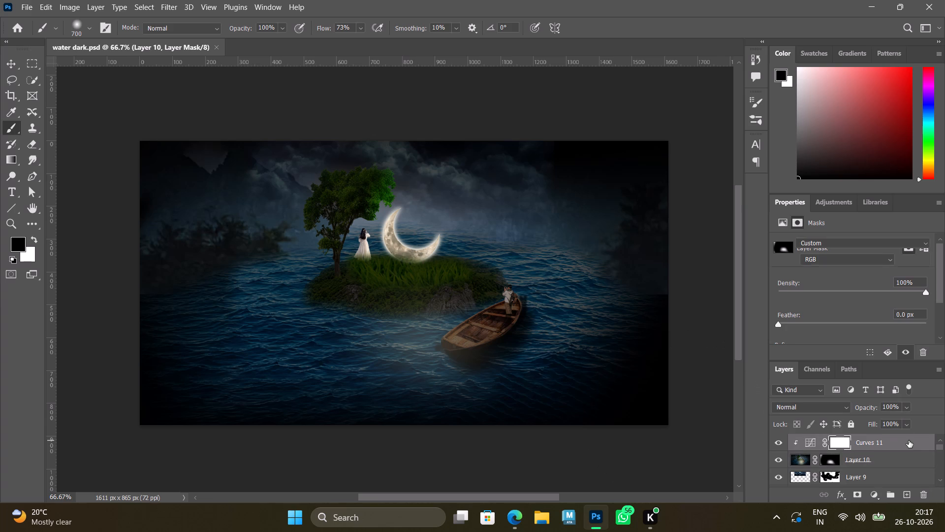
{"action": "scroll", "coordinate": [907, 443], "scroll_direction": "up", "scroll_amount": 2}
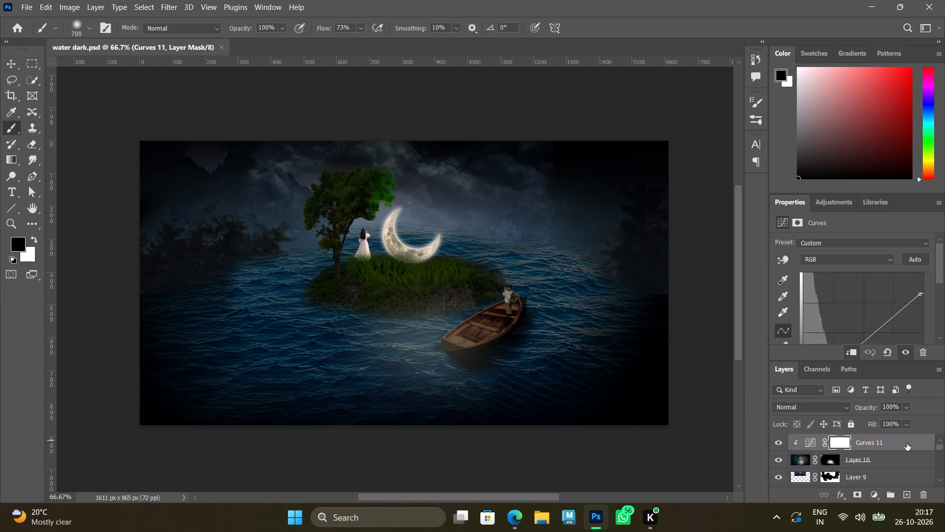
{"action": "key", "text": "ctrl+alt+shift+e"}
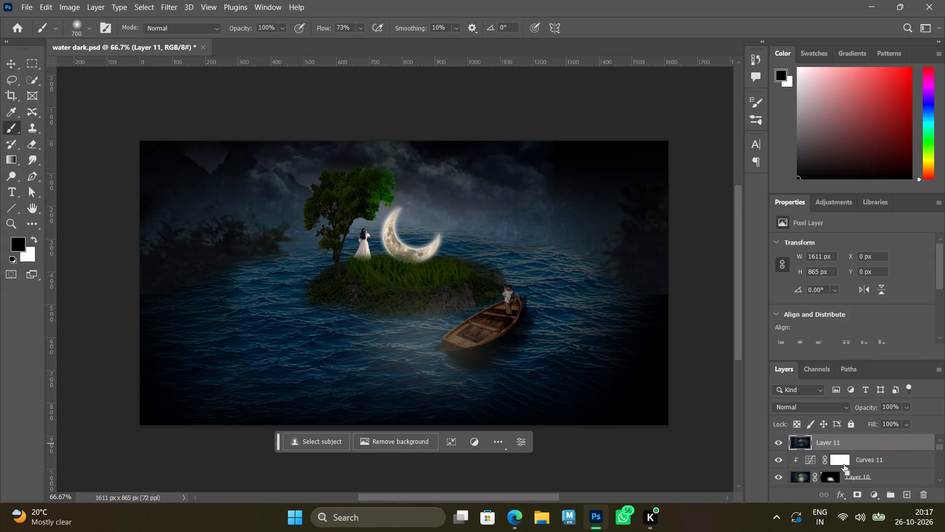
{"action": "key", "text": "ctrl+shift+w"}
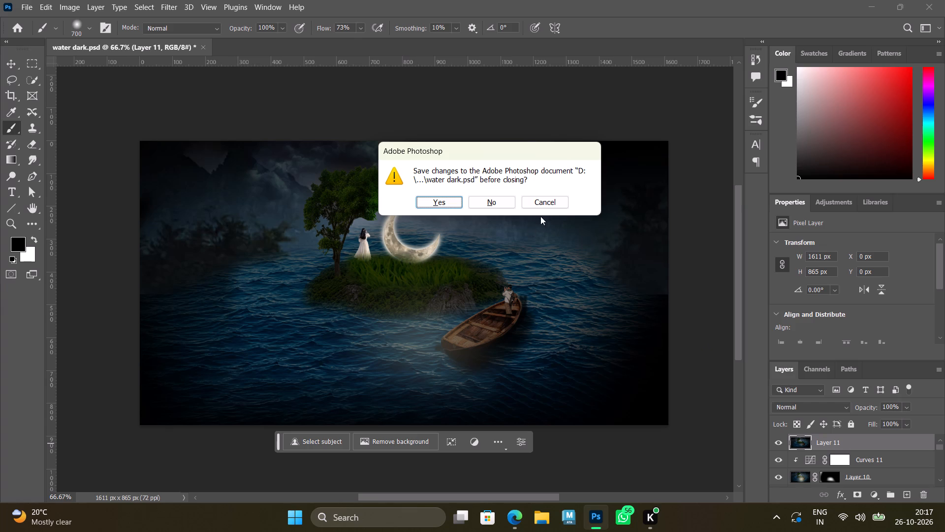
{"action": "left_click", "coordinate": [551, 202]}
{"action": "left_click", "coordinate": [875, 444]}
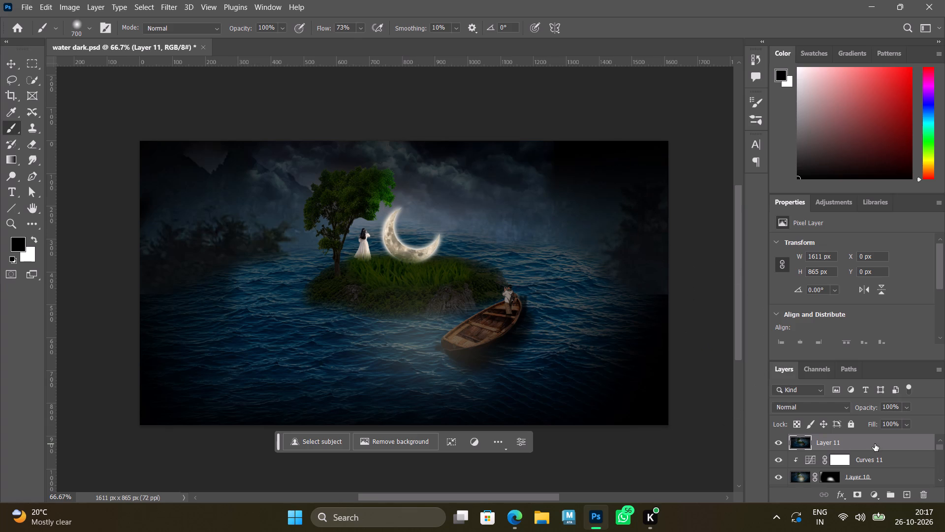
Export the composite as a 1611 x 865 px JPG at quality 7, named water dark, in the Export folder.
{"action": "key", "text": "ctrl+alt+shift+w"}
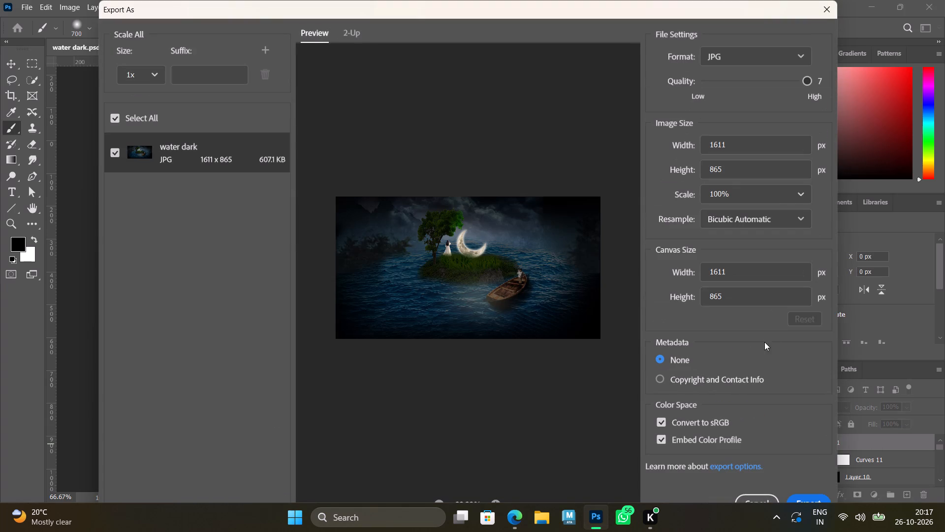
{"action": "left_click", "coordinate": [809, 501]}
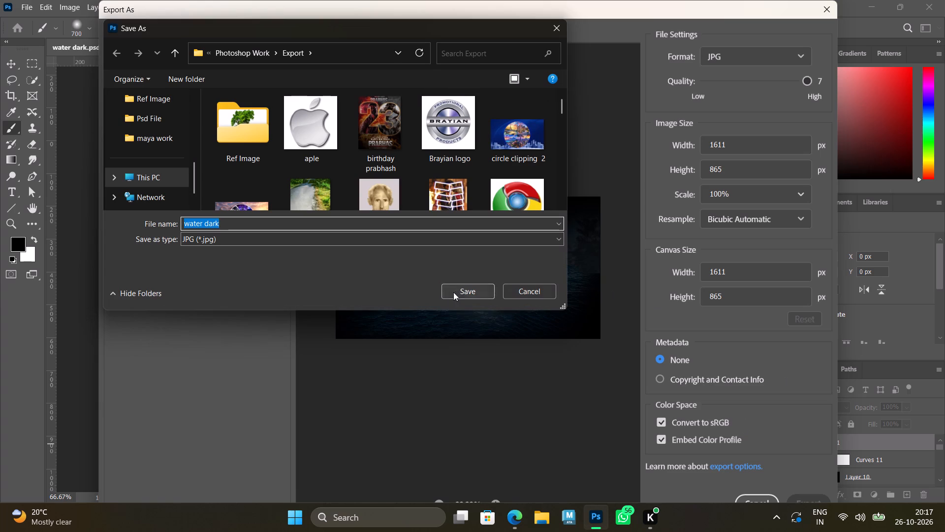
{"action": "left_click", "coordinate": [463, 290]}
{"action": "left_click", "coordinate": [491, 259]}
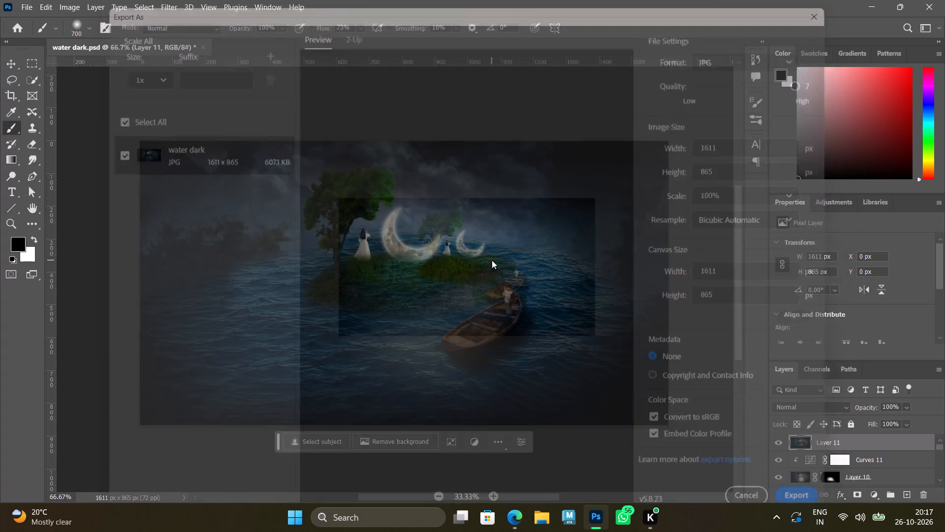
Save water dark.psd and close Photoshop.
{"action": "key", "text": "ctrl+s"}
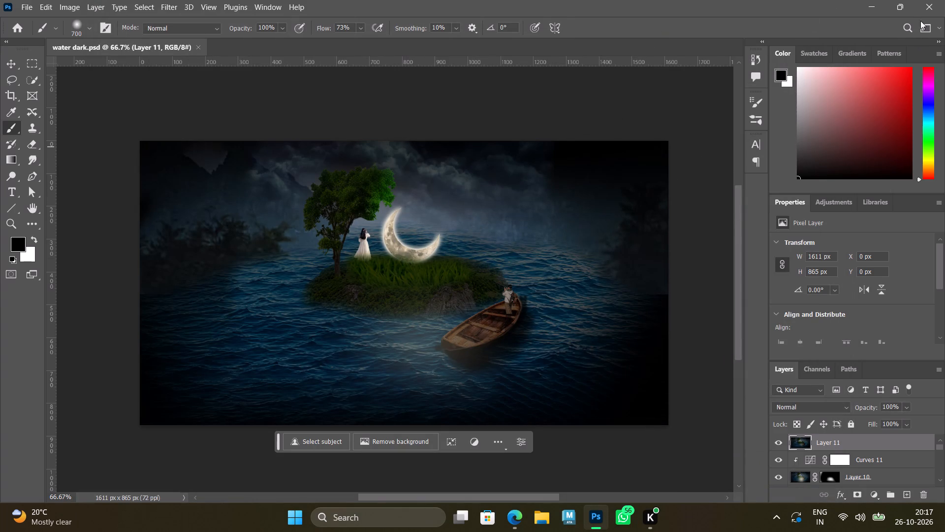
{"action": "left_click", "coordinate": [935, 0]}
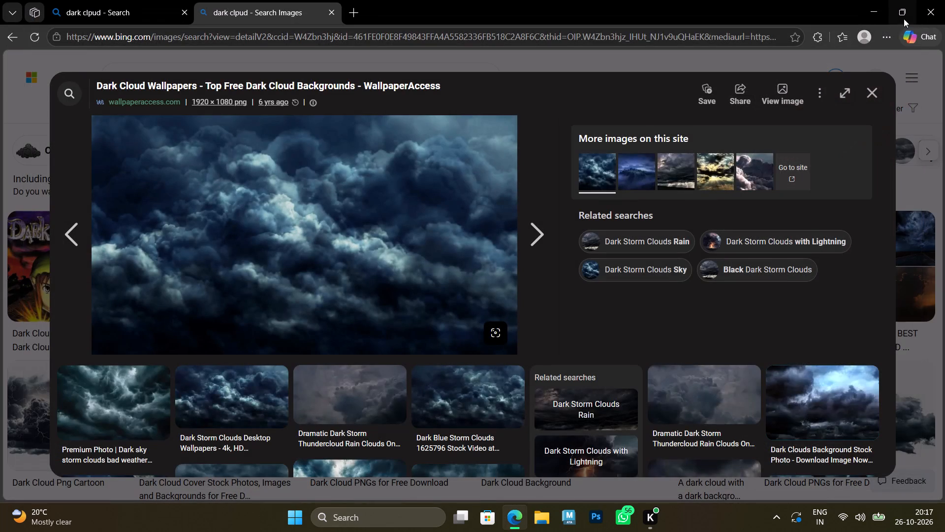
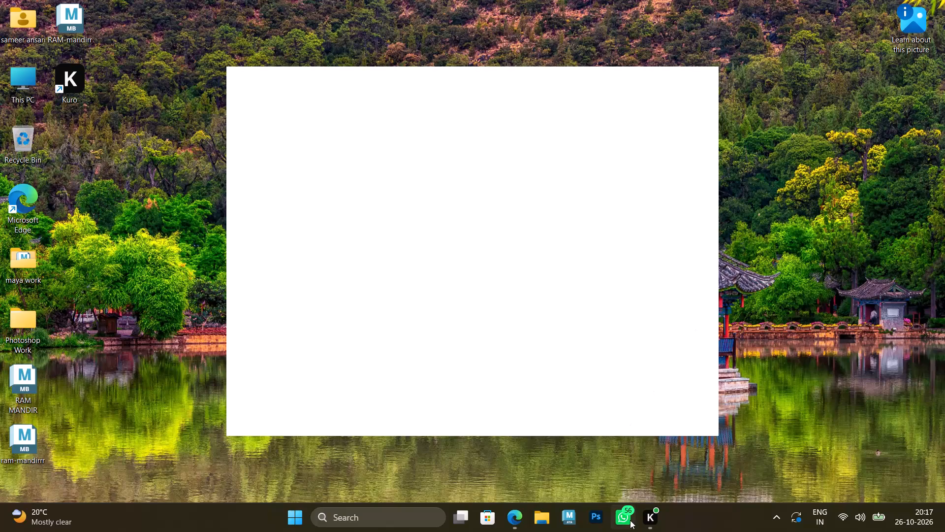
Open the folder containing the exported water dark JPG from the recent files in File Explorer.
{"action": "left_click", "coordinate": [544, 525]}
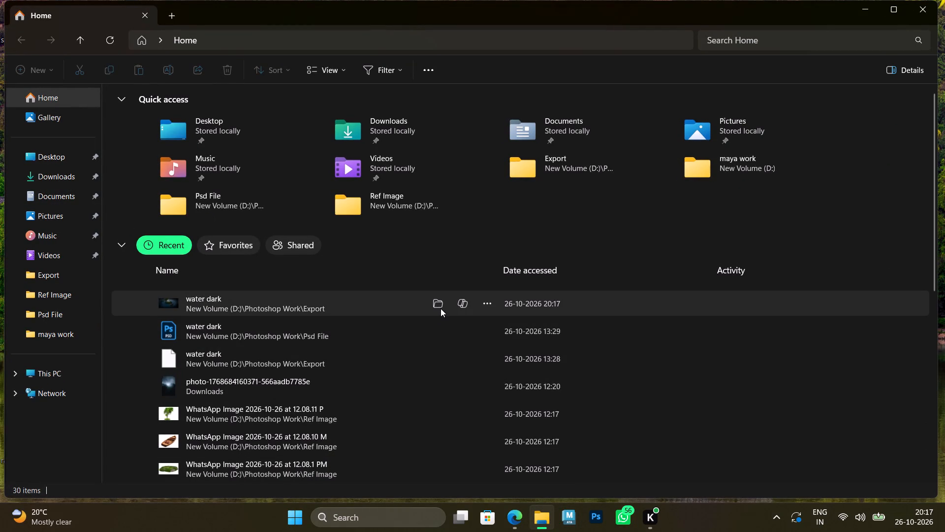
{"action": "left_click", "coordinate": [441, 304]}
Switch to WhatsApp.
{"action": "left_click", "coordinate": [630, 525]}
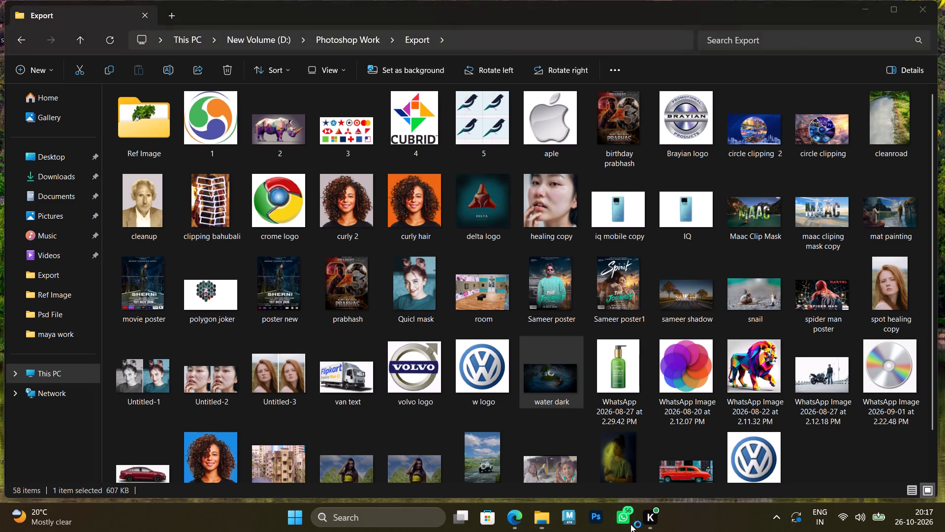
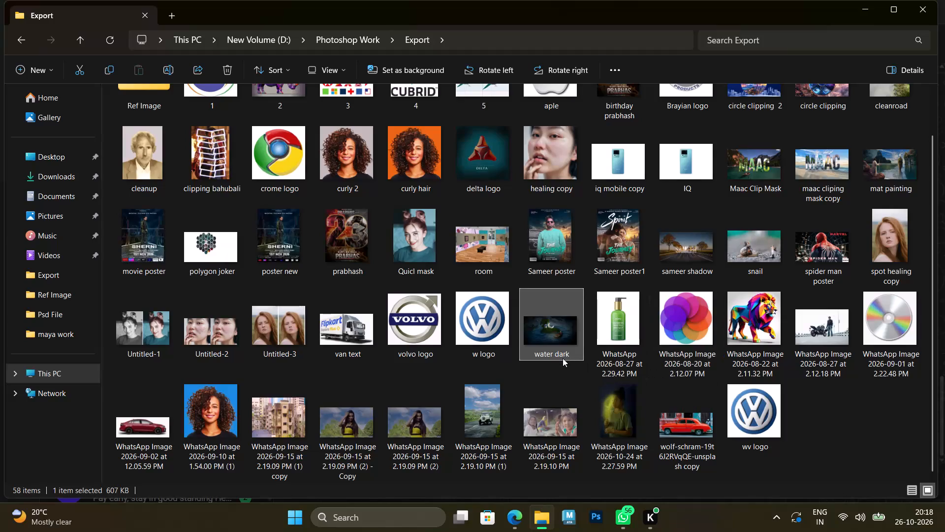
Copy the exported water dark image file from the Export folder to the clipboard.
{"action": "left_click", "coordinate": [560, 345]}
{"action": "key", "text": "ctrl+c"}
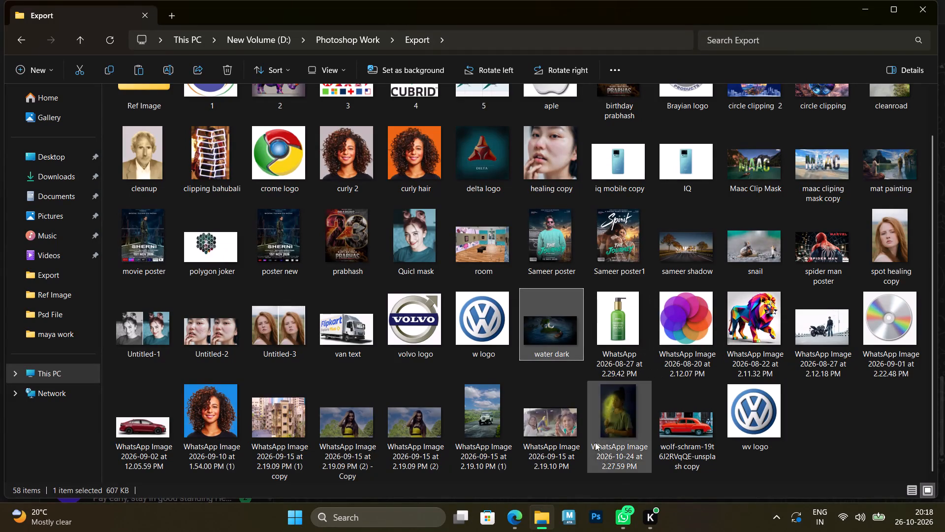
Switch to Photoshop.
{"action": "left_click", "coordinate": [591, 519]}
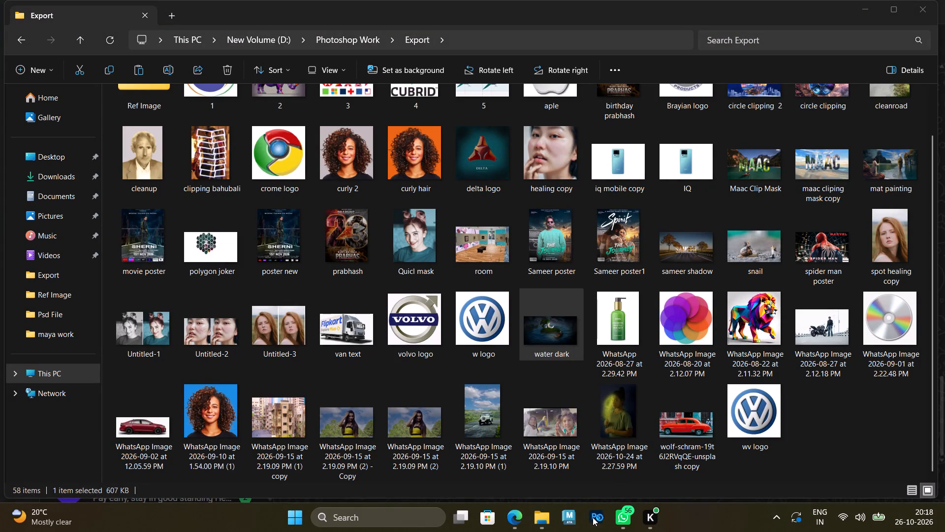